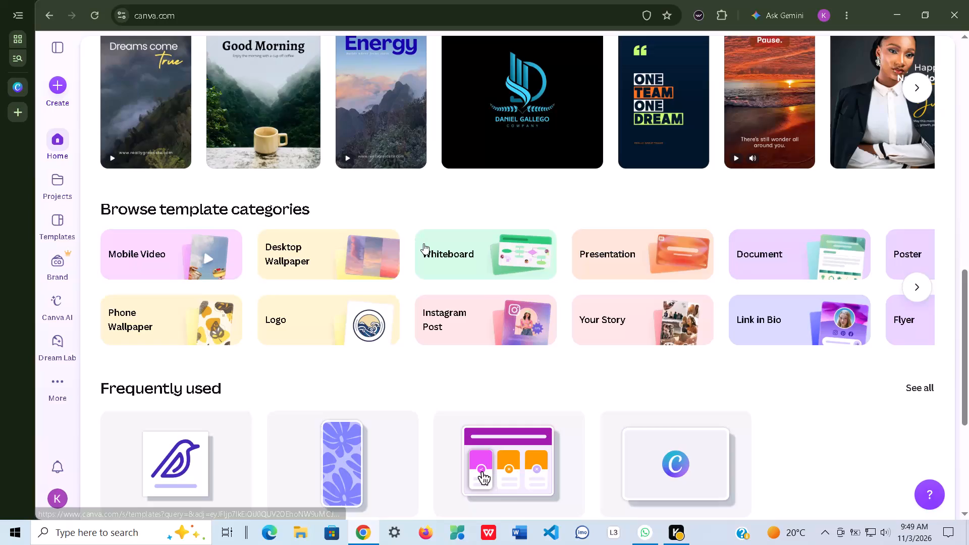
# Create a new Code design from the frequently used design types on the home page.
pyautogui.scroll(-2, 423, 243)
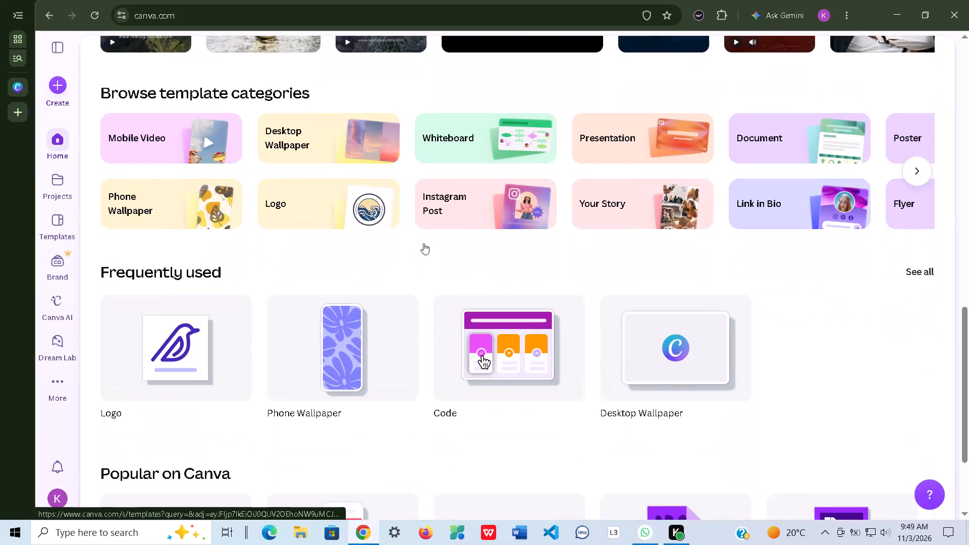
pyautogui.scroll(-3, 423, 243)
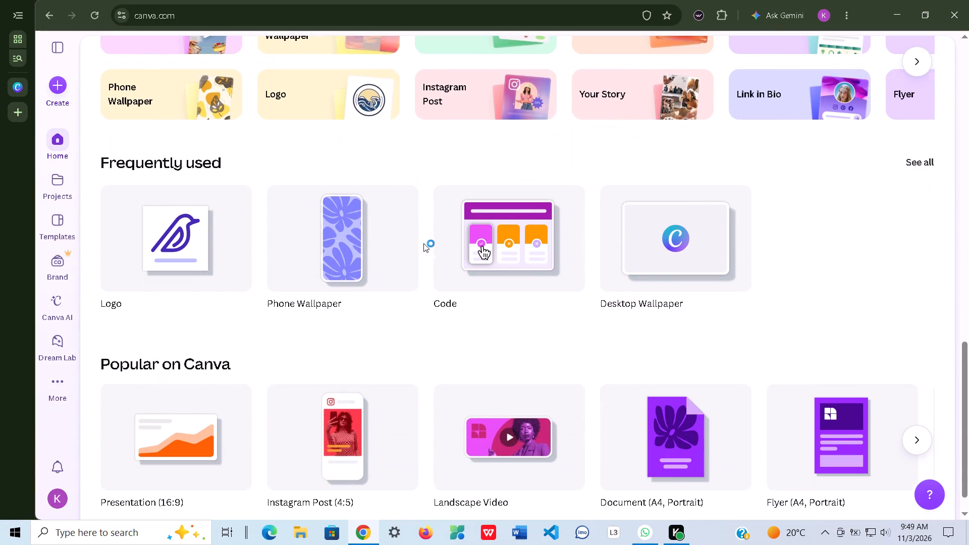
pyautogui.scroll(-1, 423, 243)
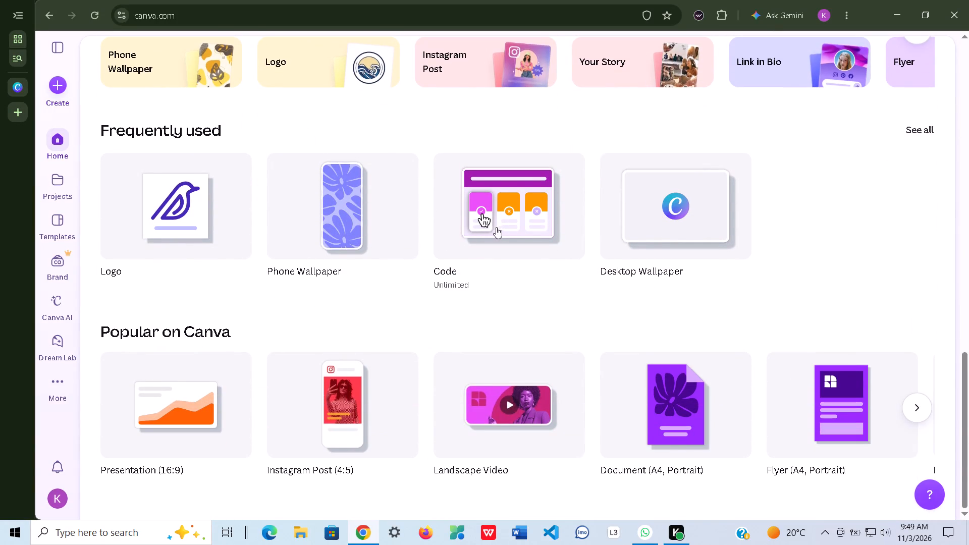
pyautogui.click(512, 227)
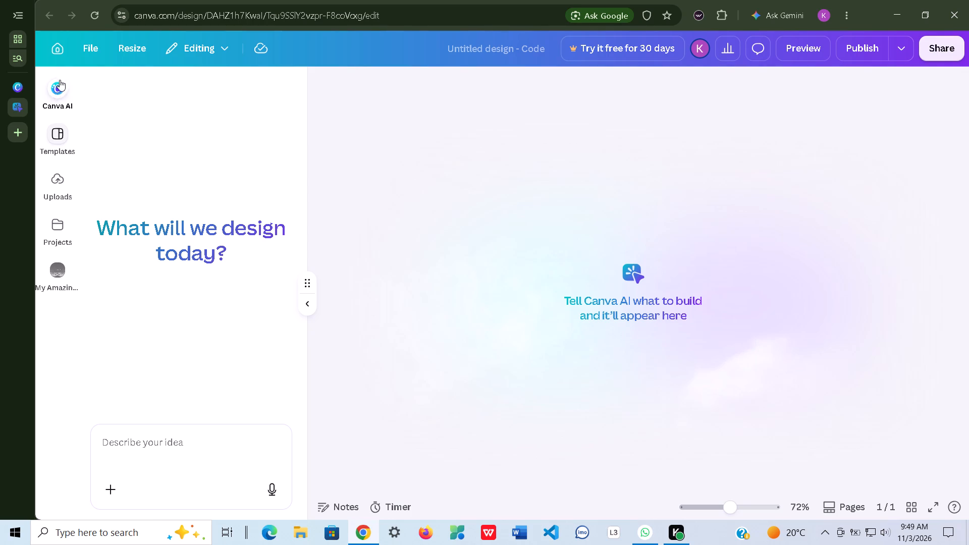
# Return to the Canva home page and create a new blank Website design.
pyautogui.click(19, 84)
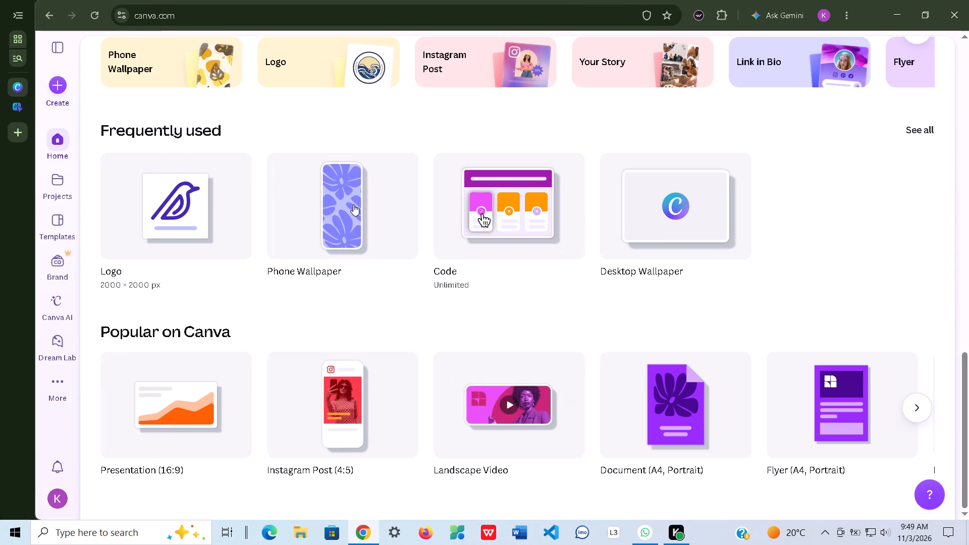
pyautogui.scroll(6, 353, 204)
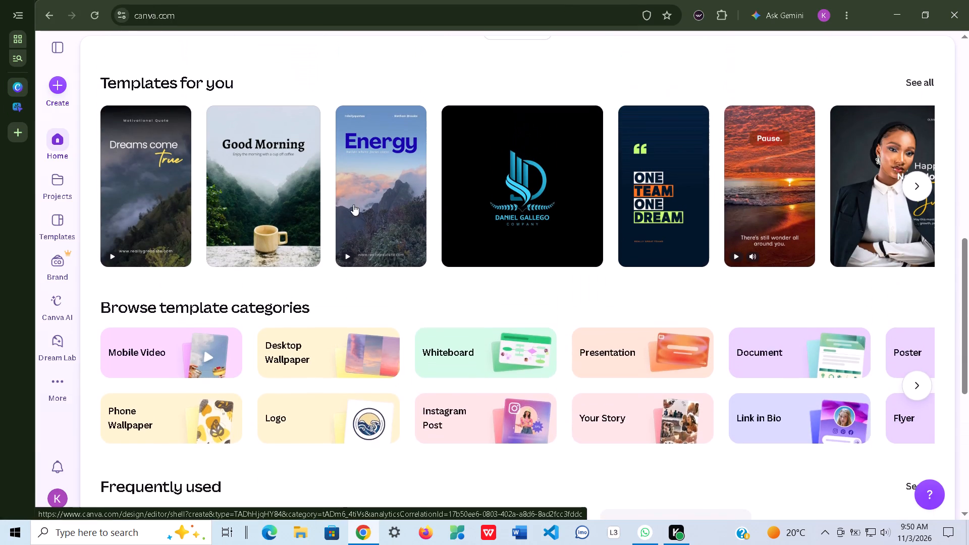
pyautogui.scroll(2, 353, 204)
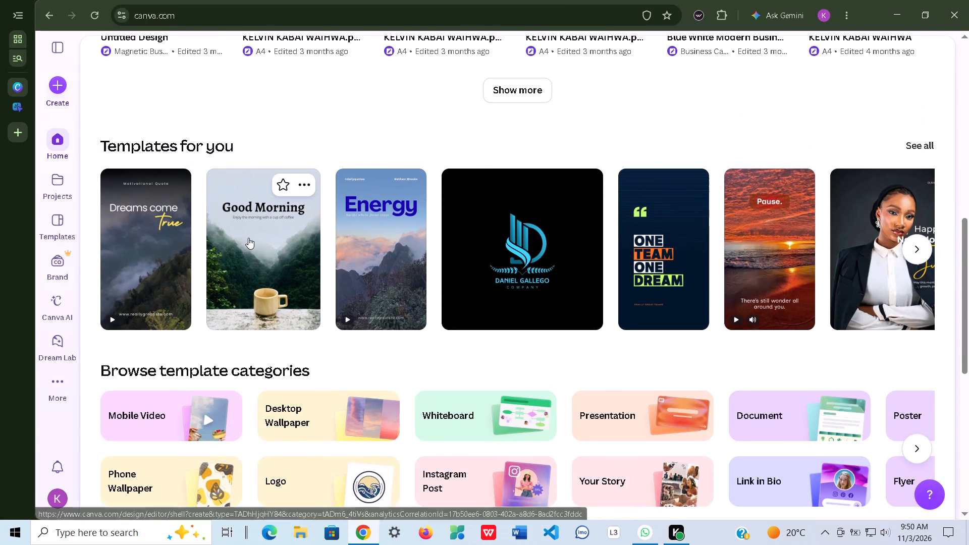
pyautogui.scroll(1, 578, 251)
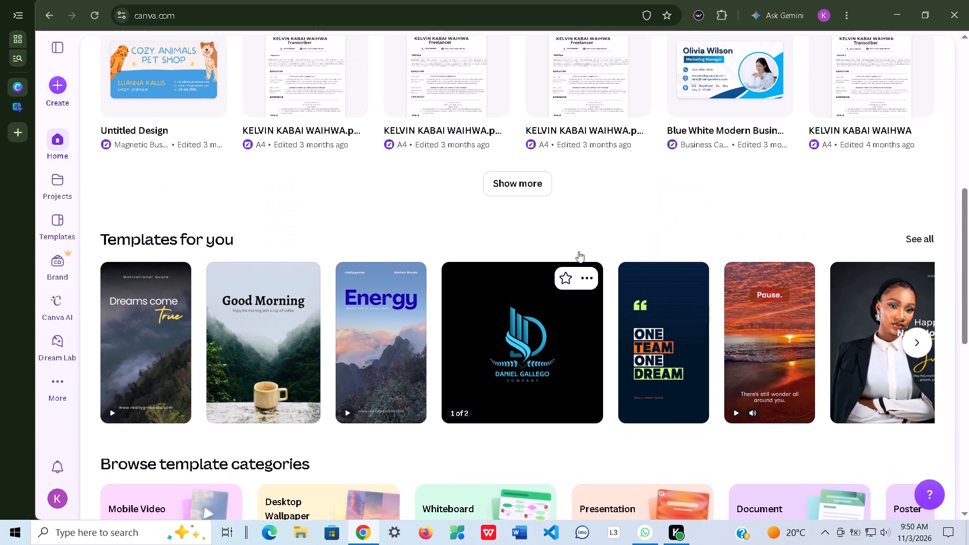
pyautogui.scroll(5, 578, 251)
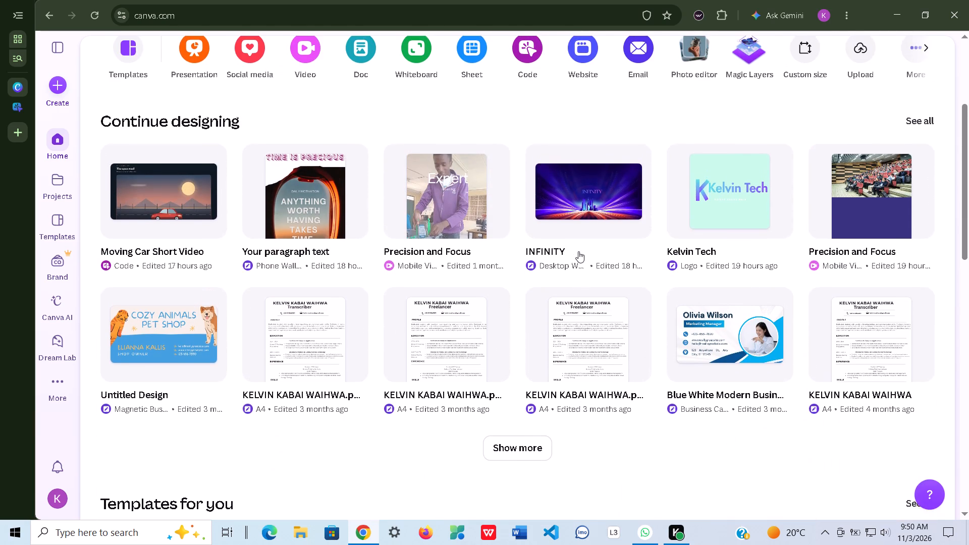
pyautogui.scroll(3, 578, 251)
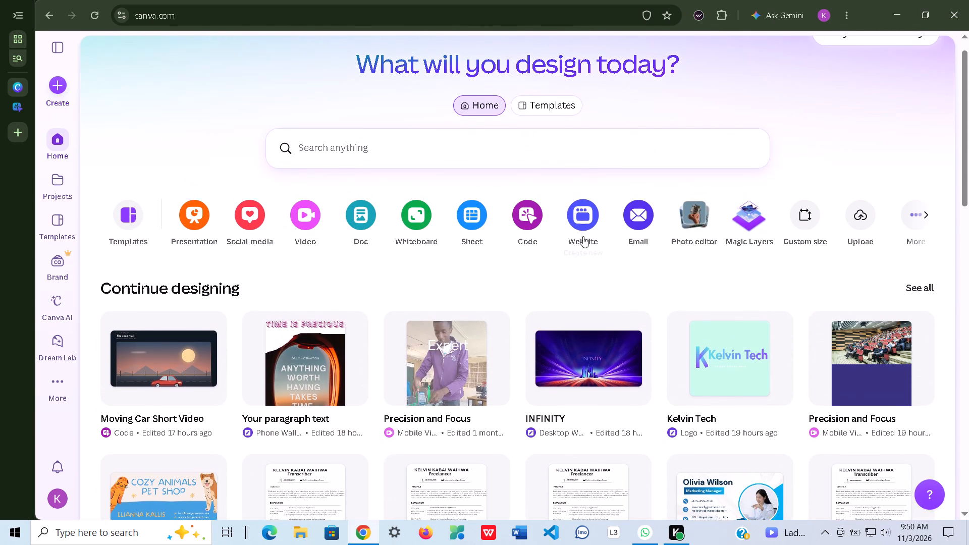
pyautogui.click(587, 227)
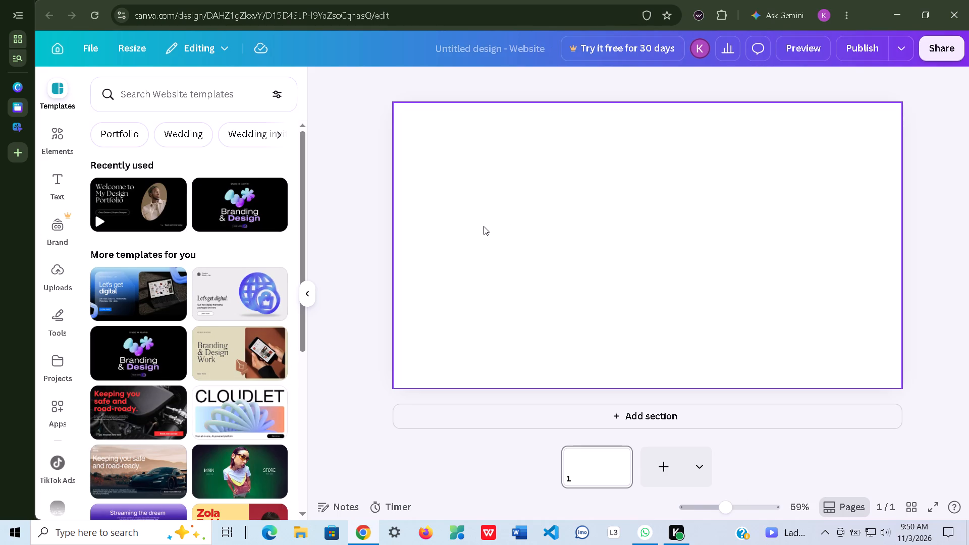
# Find the template "Tech Website in Teal Blue White Style" and apply only its Page 1 to the blank website page.
pyautogui.scroll(-1, 222, 352)
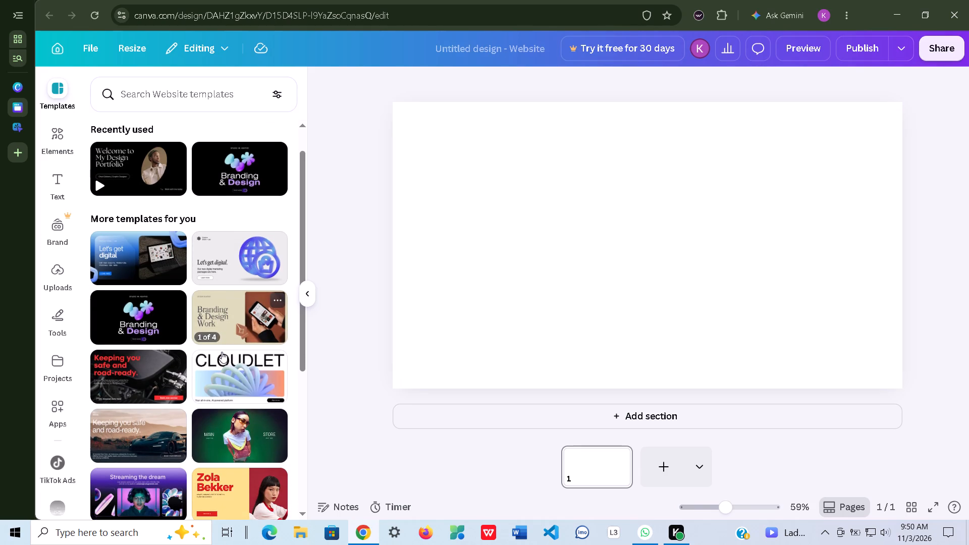
pyautogui.scroll(-1, 222, 352)
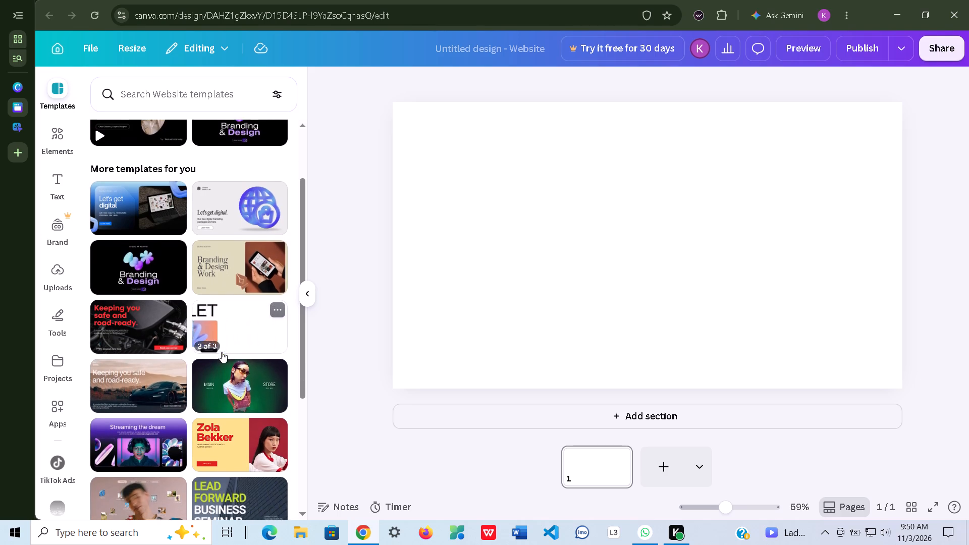
pyautogui.scroll(-1, 222, 352)
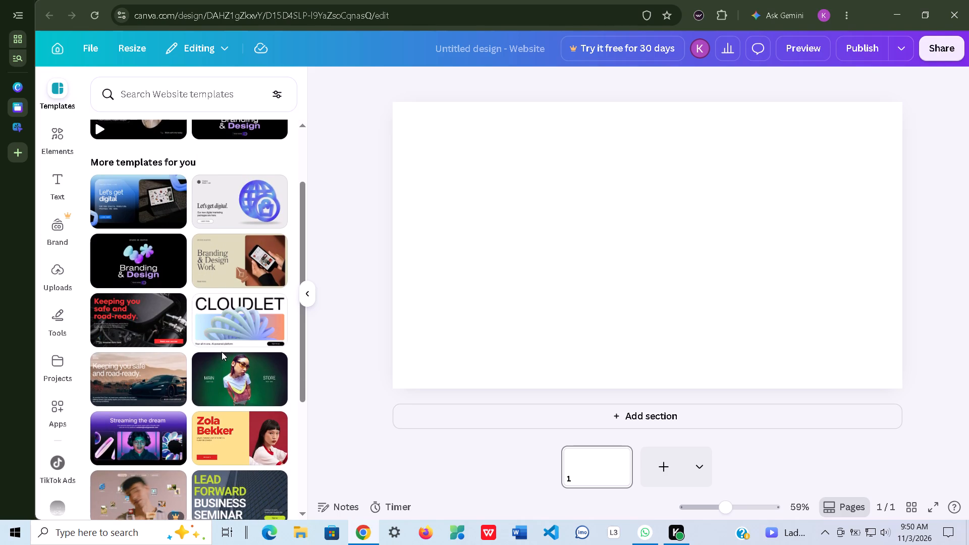
pyautogui.scroll(-1, 222, 352)
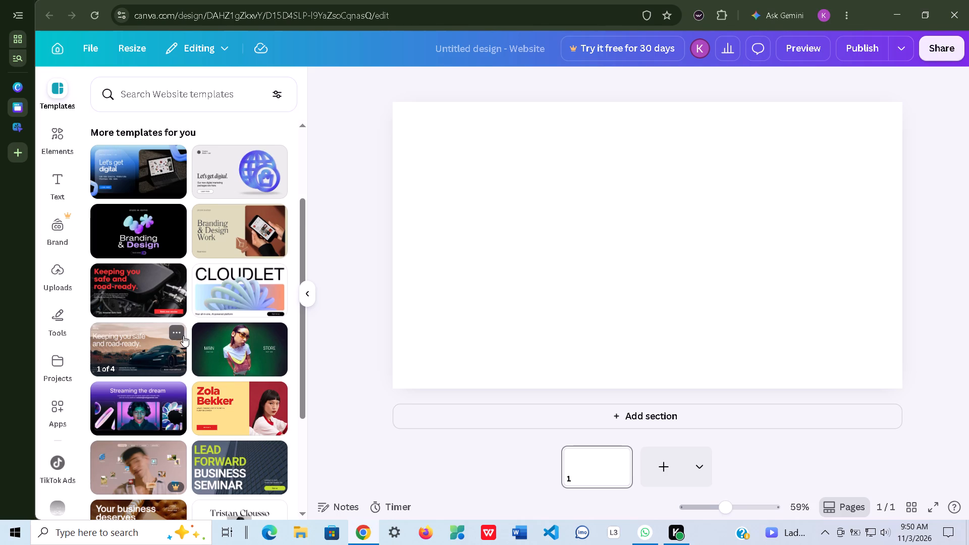
pyautogui.scroll(-2, 189, 318)
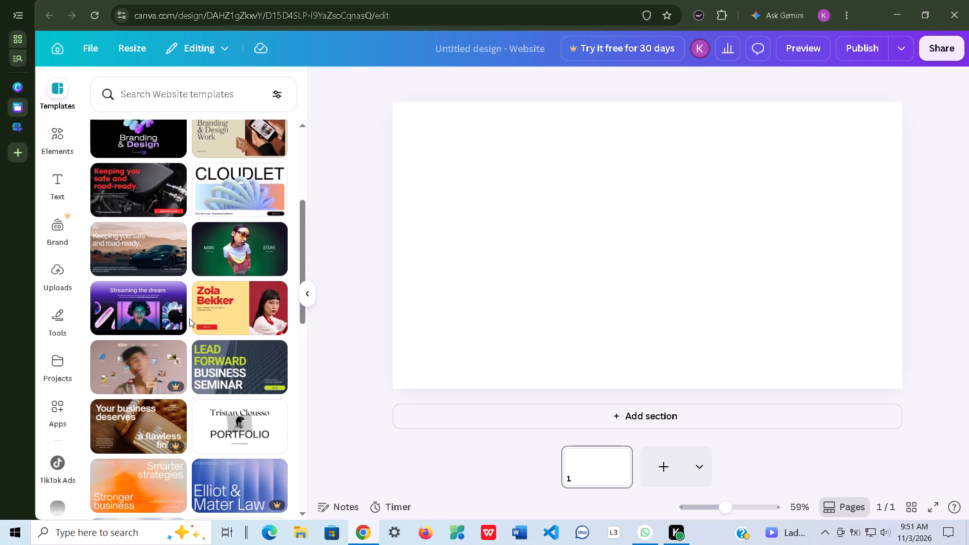
pyautogui.scroll(-4, 189, 318)
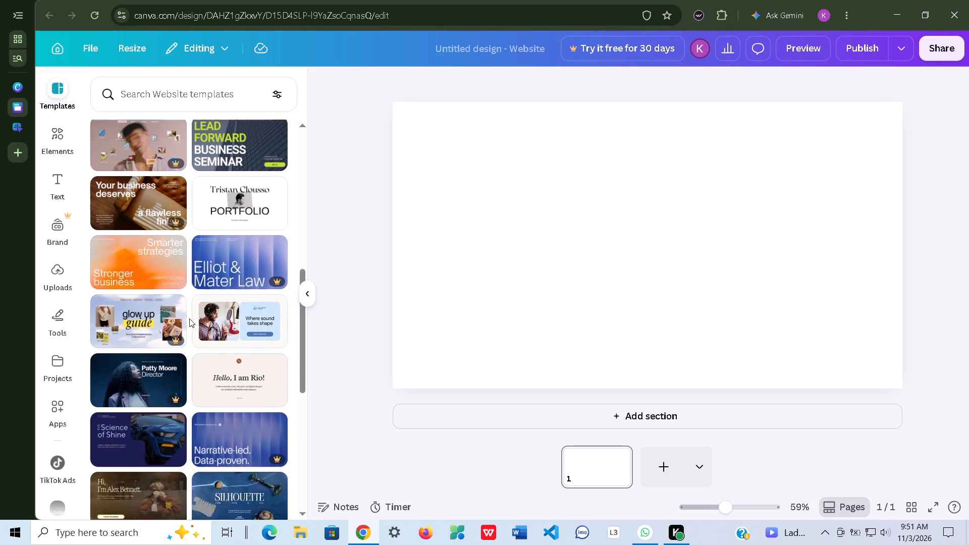
pyautogui.scroll(-4, 189, 318)
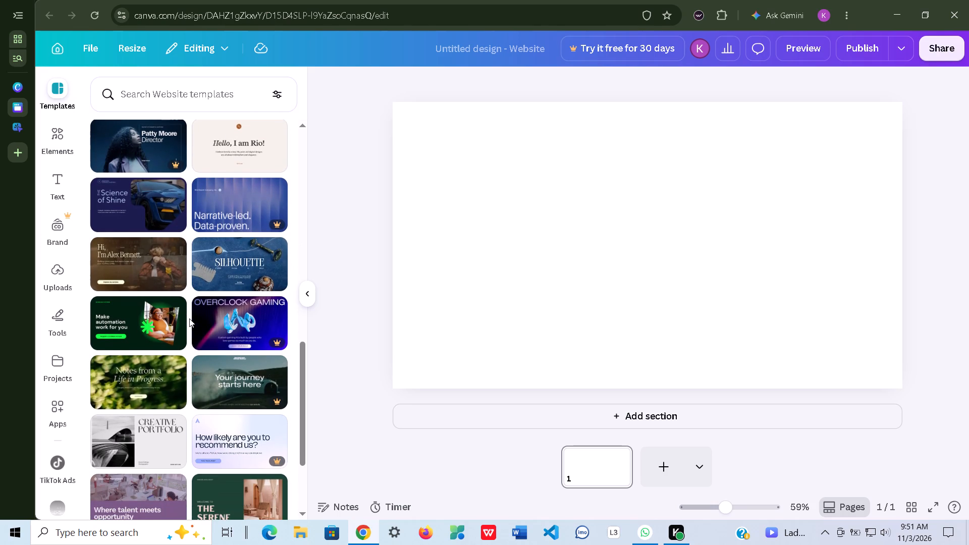
pyautogui.scroll(-3, 189, 318)
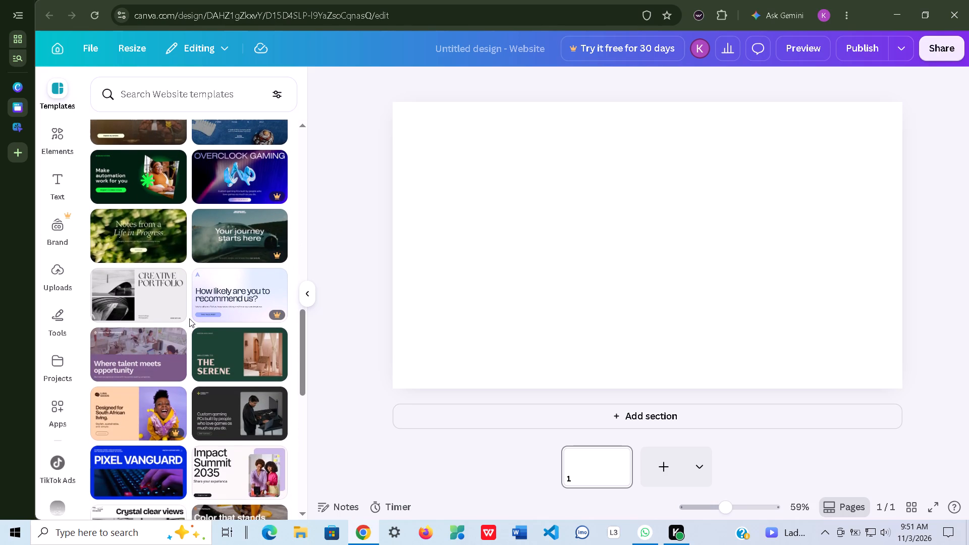
pyautogui.scroll(-3, 189, 318)
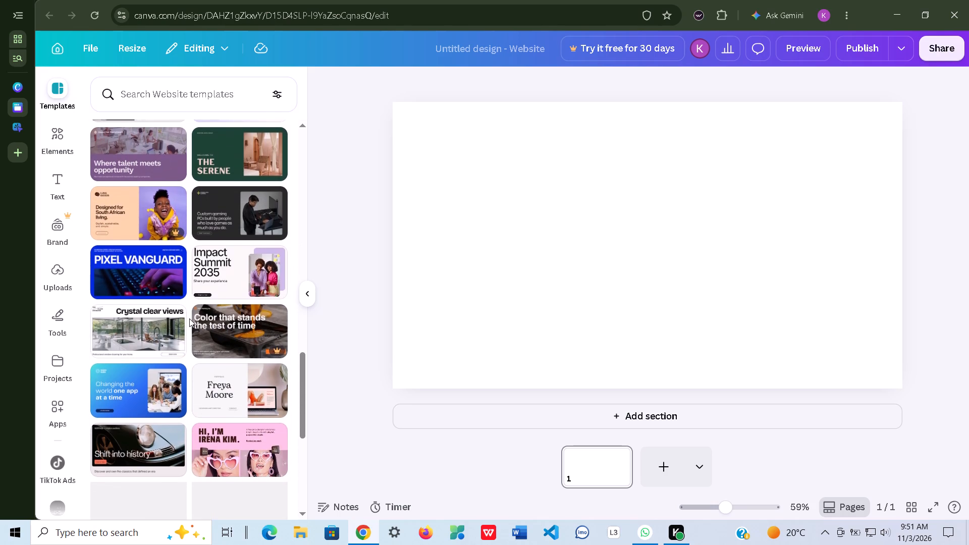
pyautogui.scroll(-1, 189, 318)
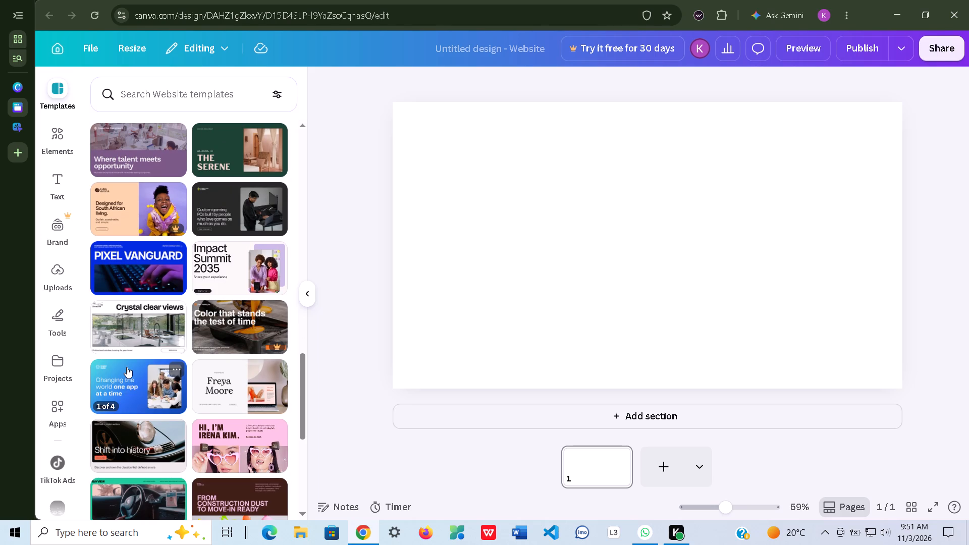
pyautogui.click(125, 370)
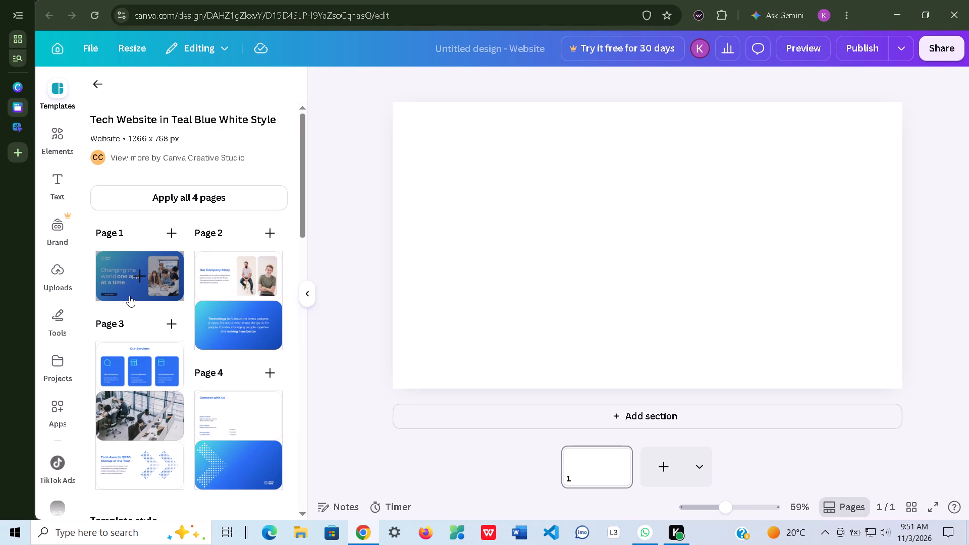
pyautogui.click(137, 260)
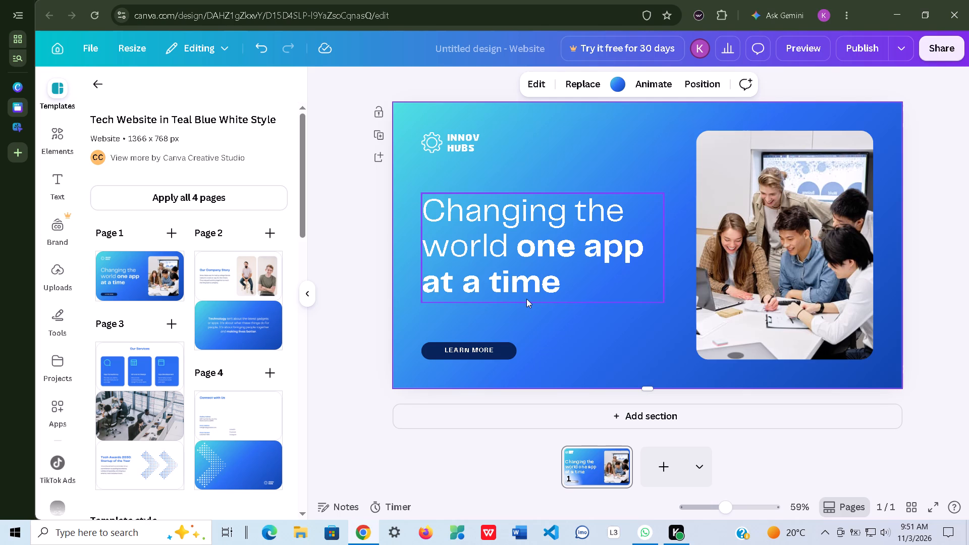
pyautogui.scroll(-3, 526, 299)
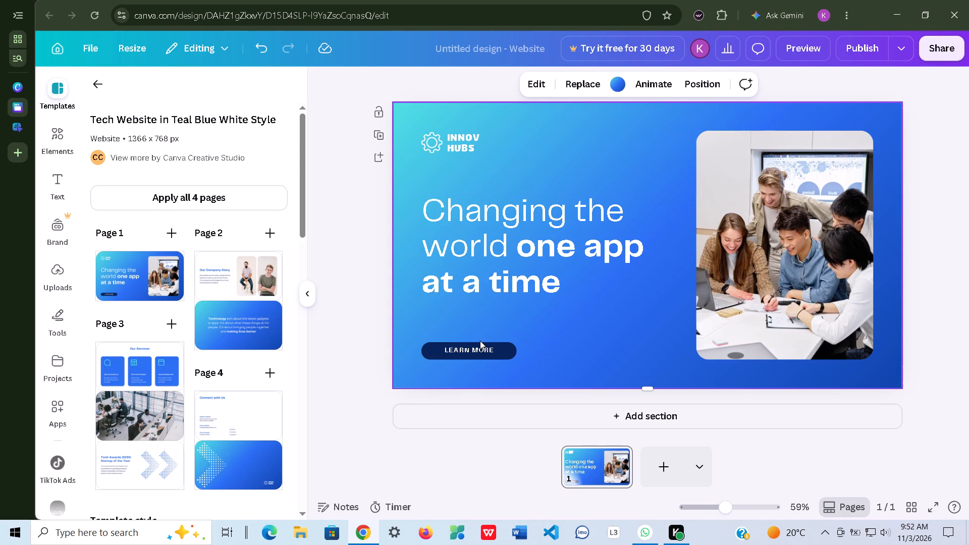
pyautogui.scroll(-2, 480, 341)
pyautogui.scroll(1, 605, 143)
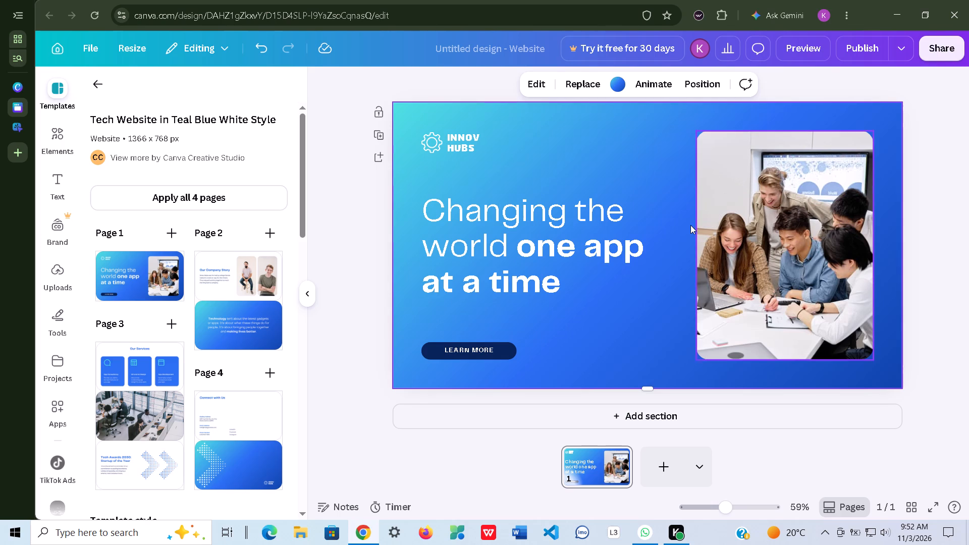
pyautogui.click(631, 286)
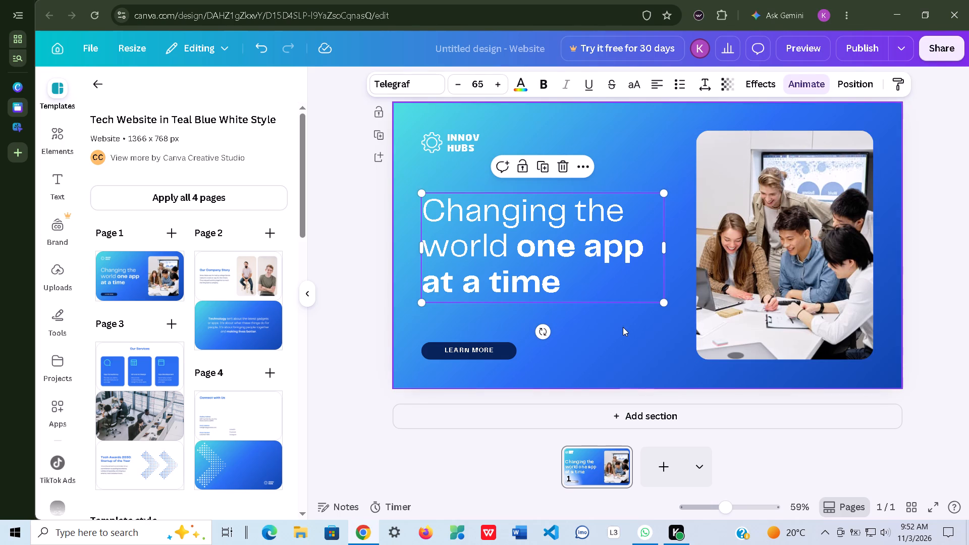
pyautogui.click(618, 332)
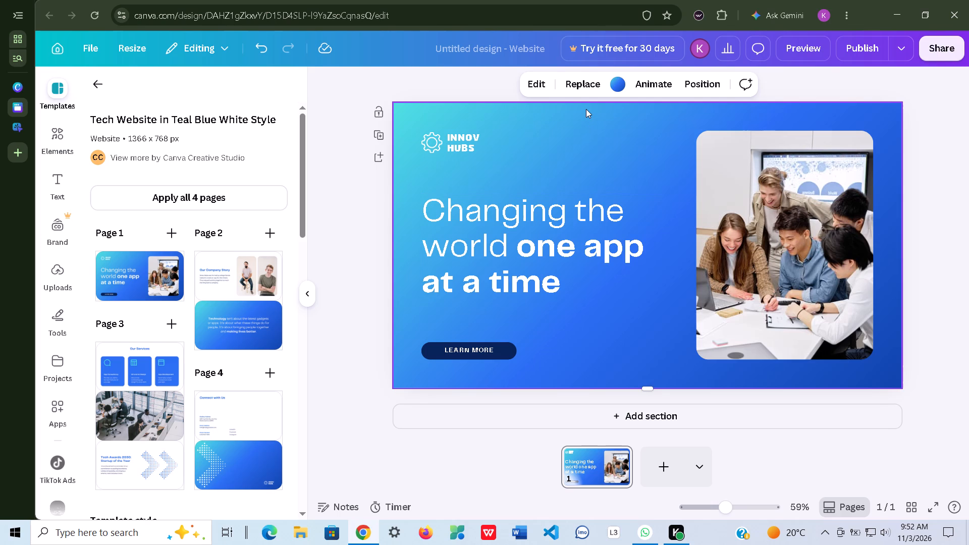
# Apply the Rise page animation from the General group to the first page.
pyautogui.click(521, 134)
pyautogui.click(574, 151)
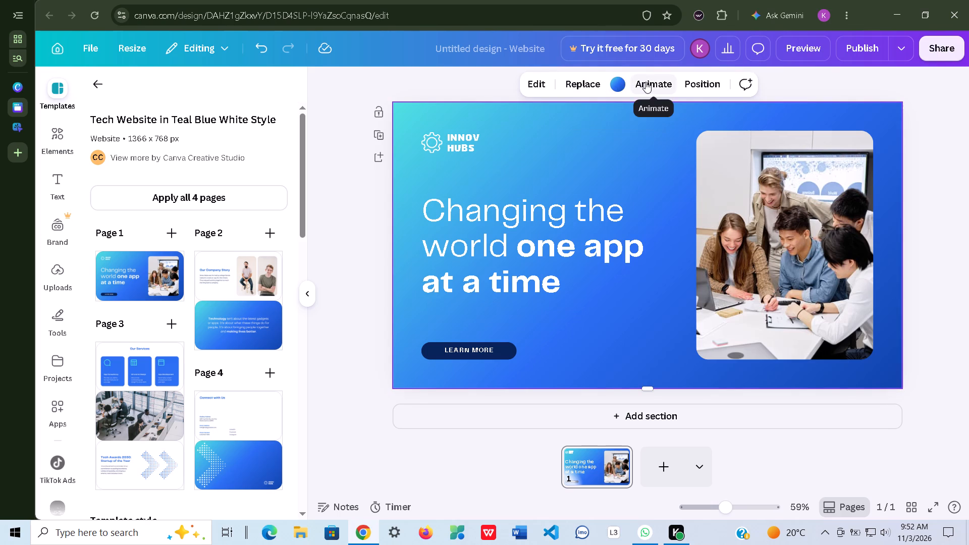
pyautogui.click(645, 82)
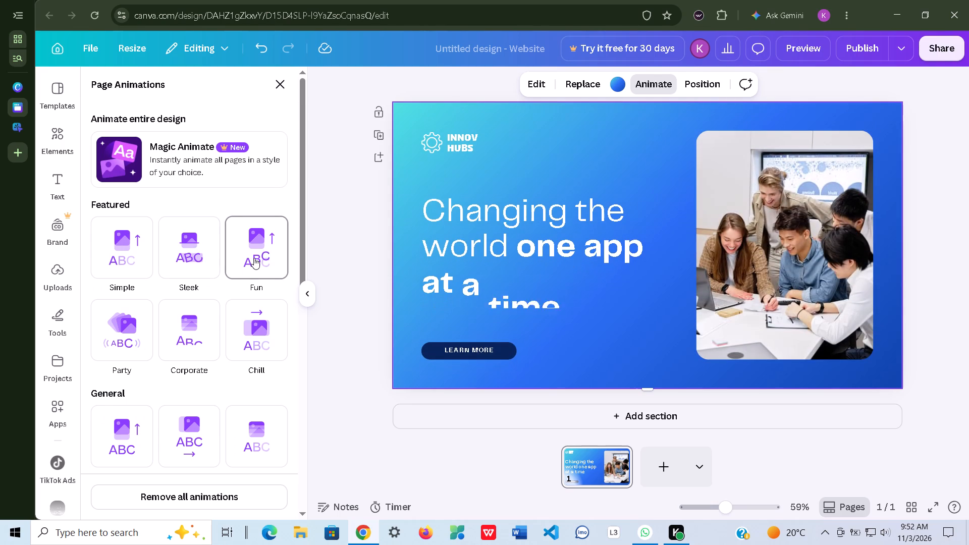
pyautogui.scroll(-1, 199, 334)
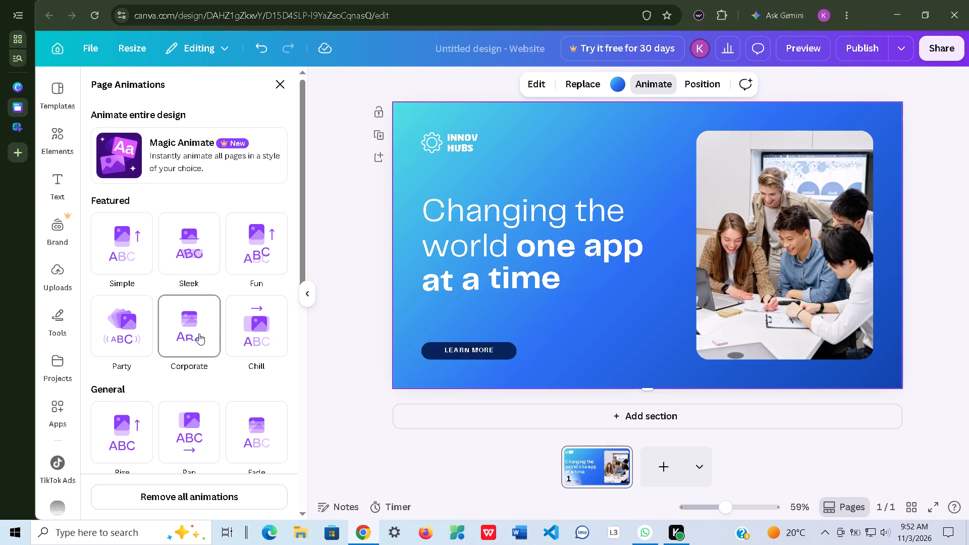
pyautogui.scroll(-1, 199, 334)
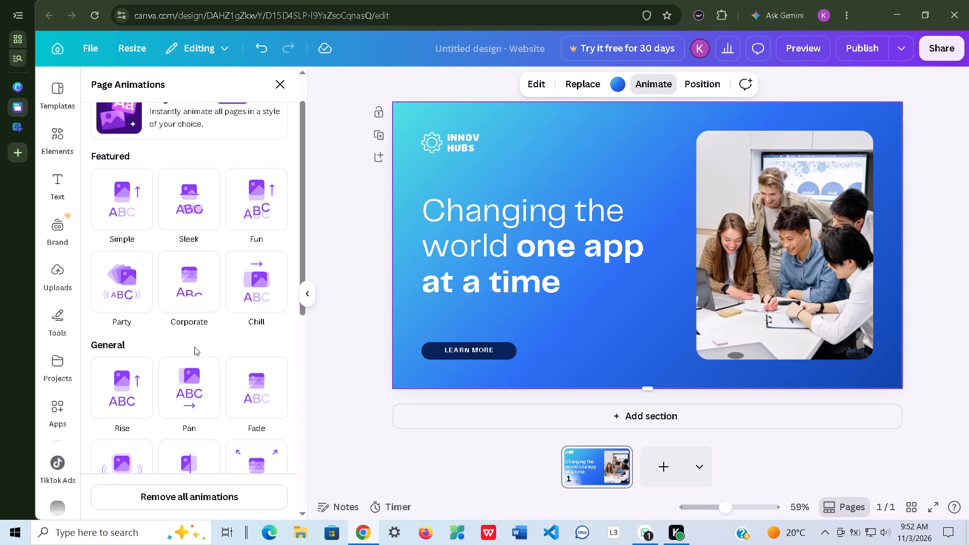
pyautogui.scroll(-1, 185, 373)
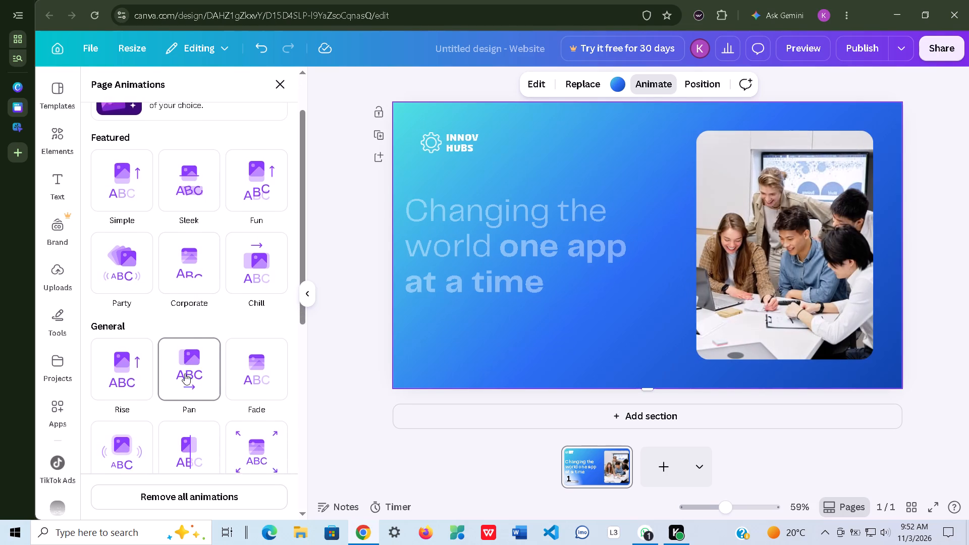
pyautogui.scroll(-2, 185, 373)
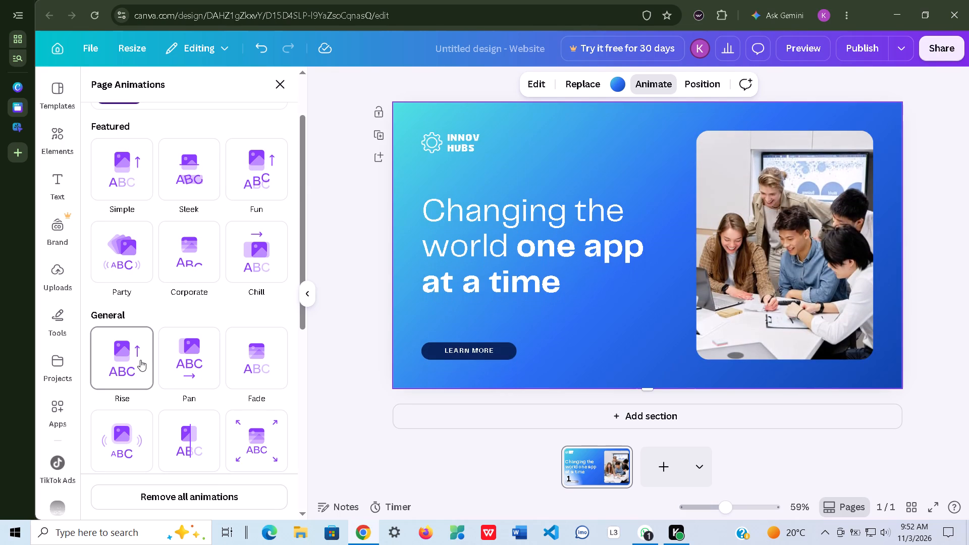
pyautogui.click(140, 360)
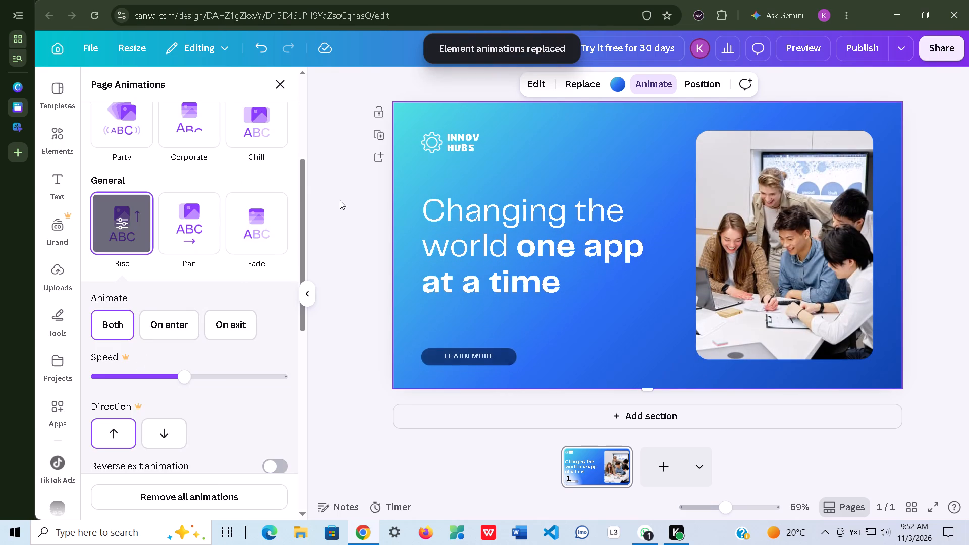
# Replace the INNOV HUBS text in the page's logo group with KELVIN followed by a space.
pyautogui.click(457, 136)
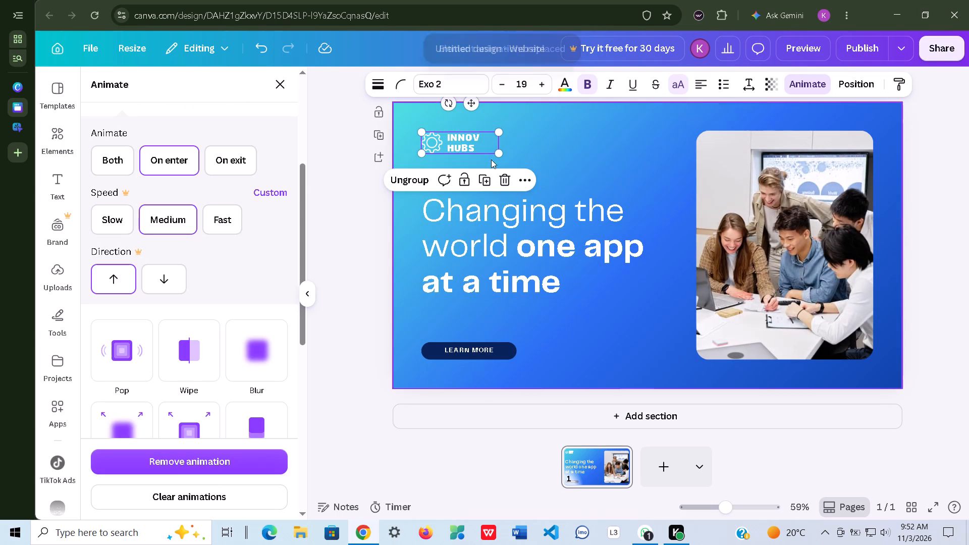
pyautogui.click(528, 177)
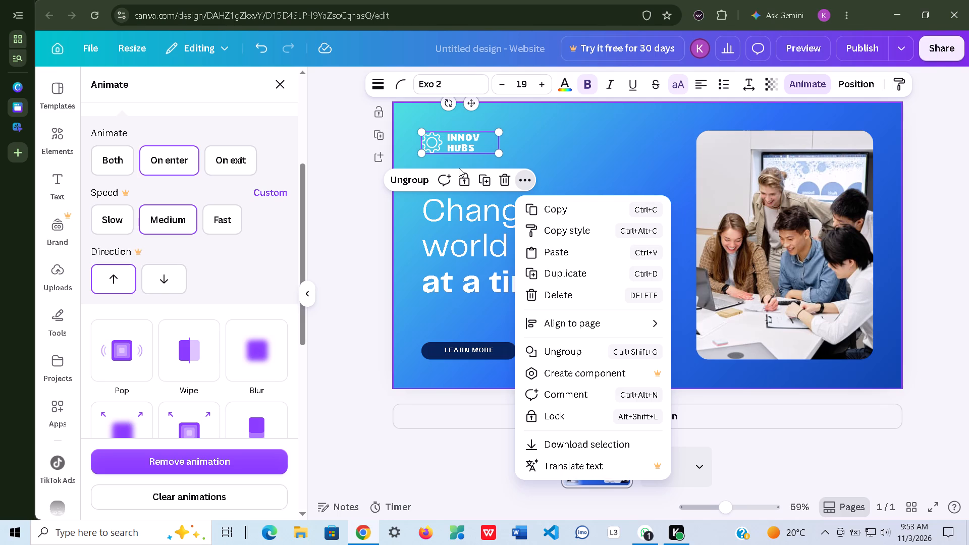
pyautogui.click(479, 140)
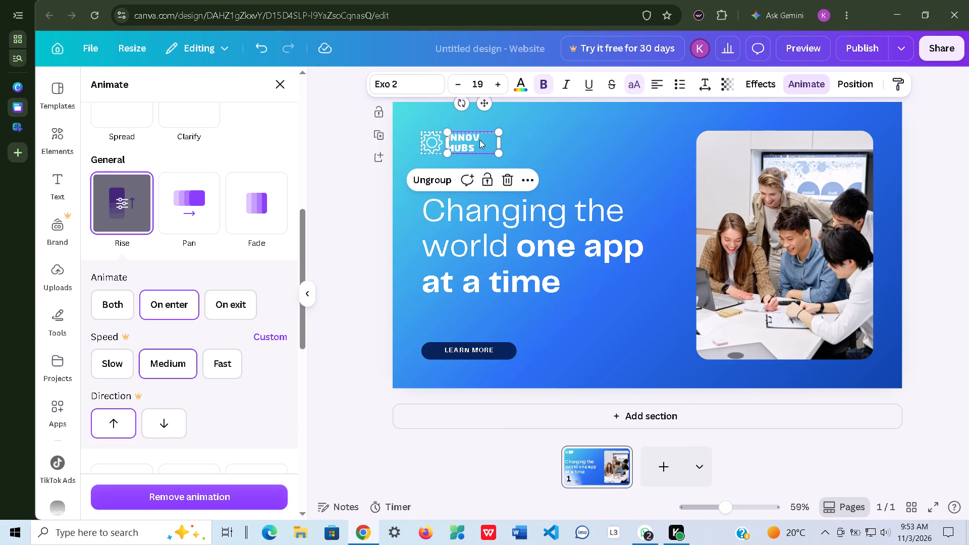
pyautogui.doubleClick(479, 145)
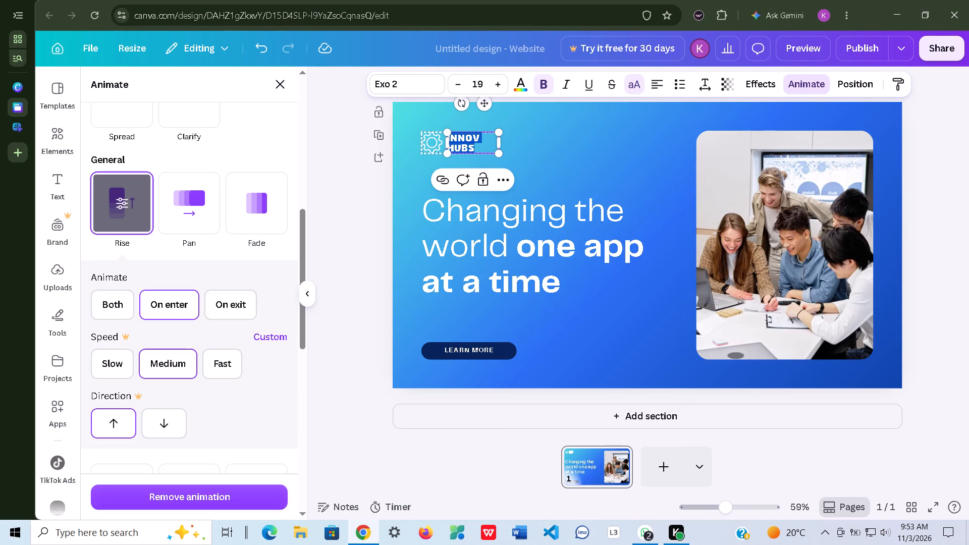
pyautogui.press('k')
pyautogui.press('k')
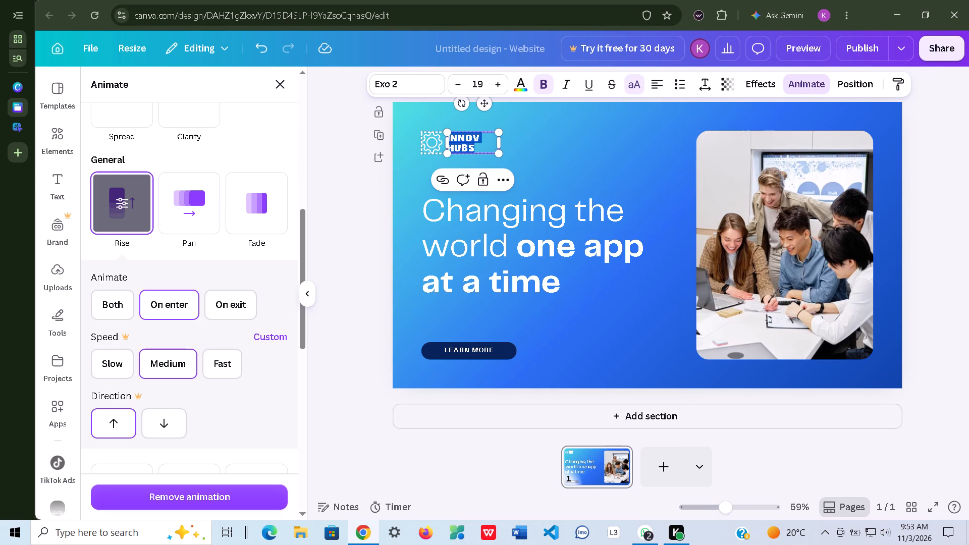
pyautogui.doubleClick(479, 145)
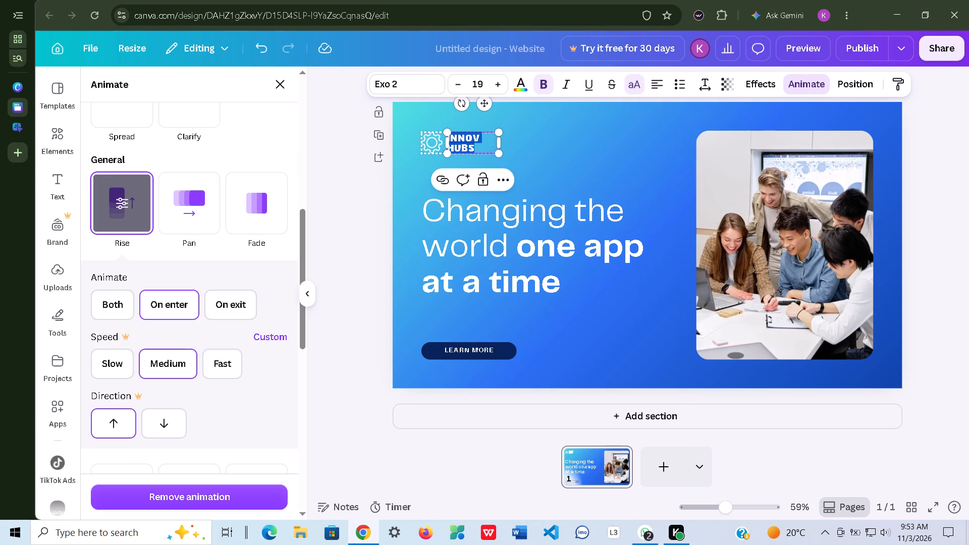
pyautogui.doubleClick(479, 152)
pyautogui.click(487, 143)
pyautogui.press('BackSpace')
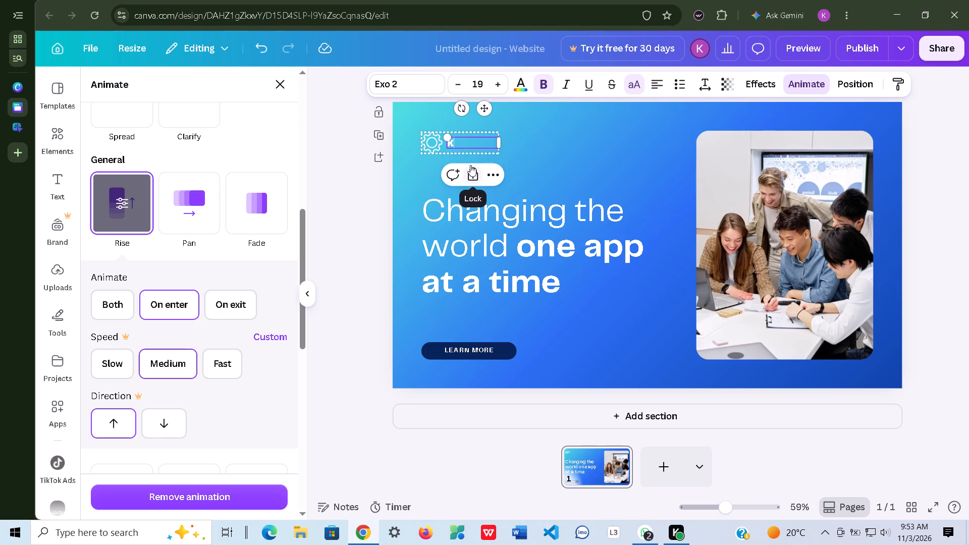
pyautogui.press('e')
pyautogui.write('LVIN')
pyautogui.press('l')
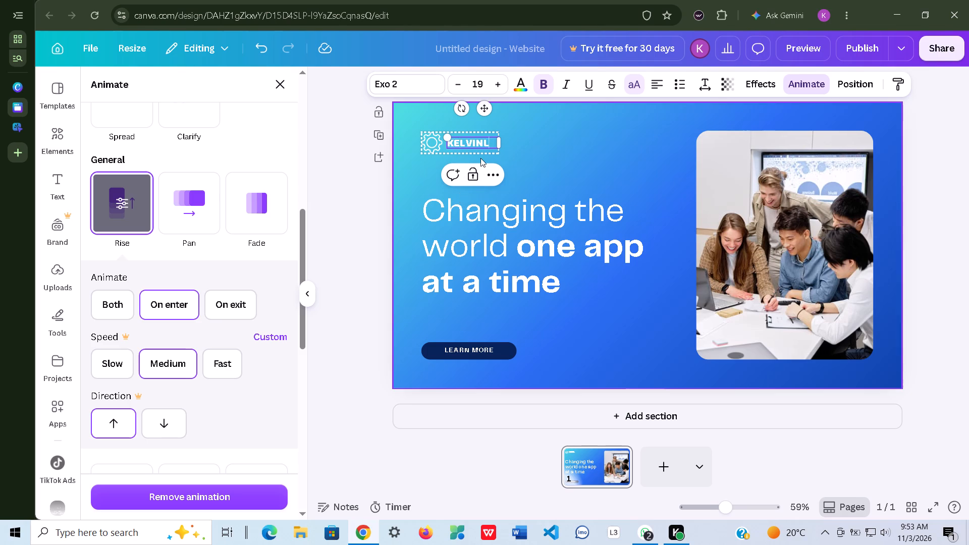
pyautogui.press('BackSpace')
pyautogui.press('space')
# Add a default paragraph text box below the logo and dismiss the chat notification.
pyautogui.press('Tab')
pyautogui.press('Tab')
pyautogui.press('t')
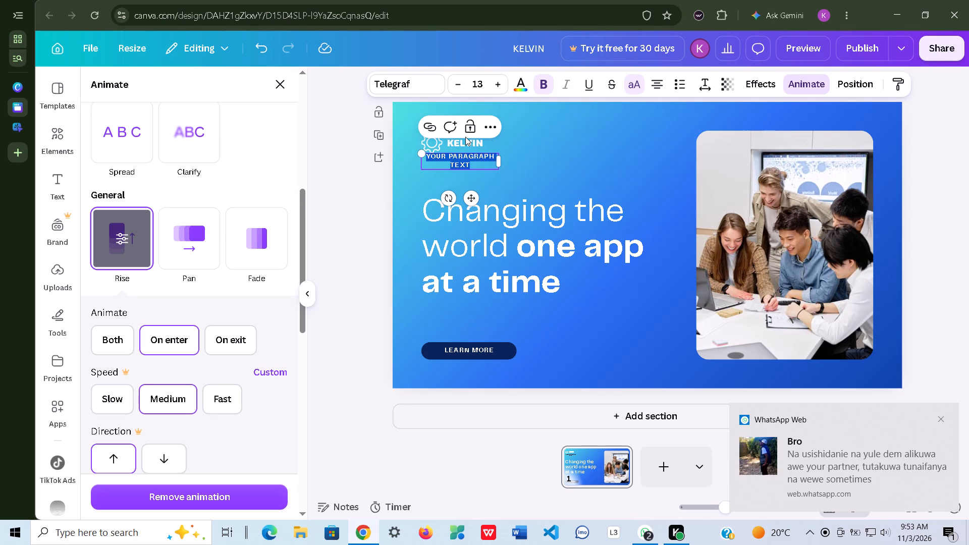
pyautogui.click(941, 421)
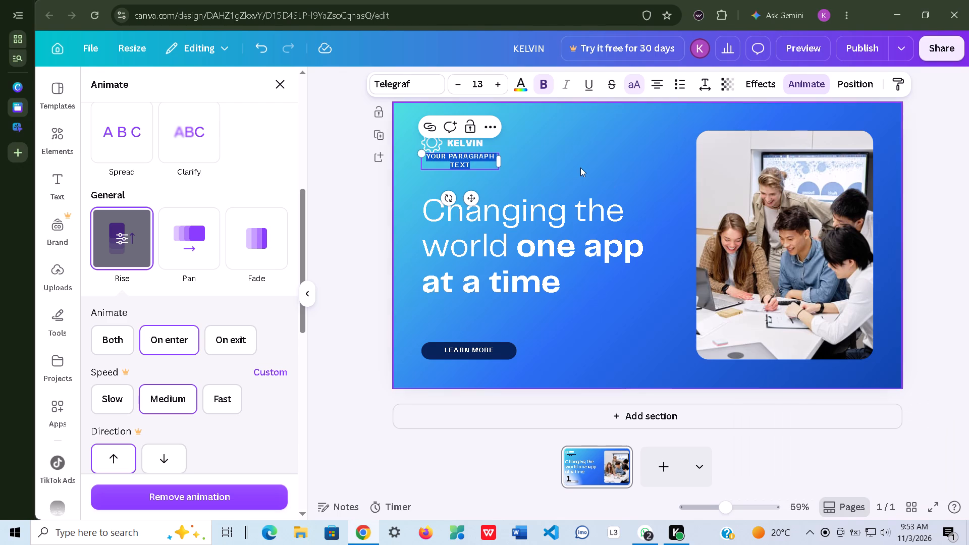
# Append TECH to the logo text so that it reads KELVIN TECH.
pyautogui.click(466, 140)
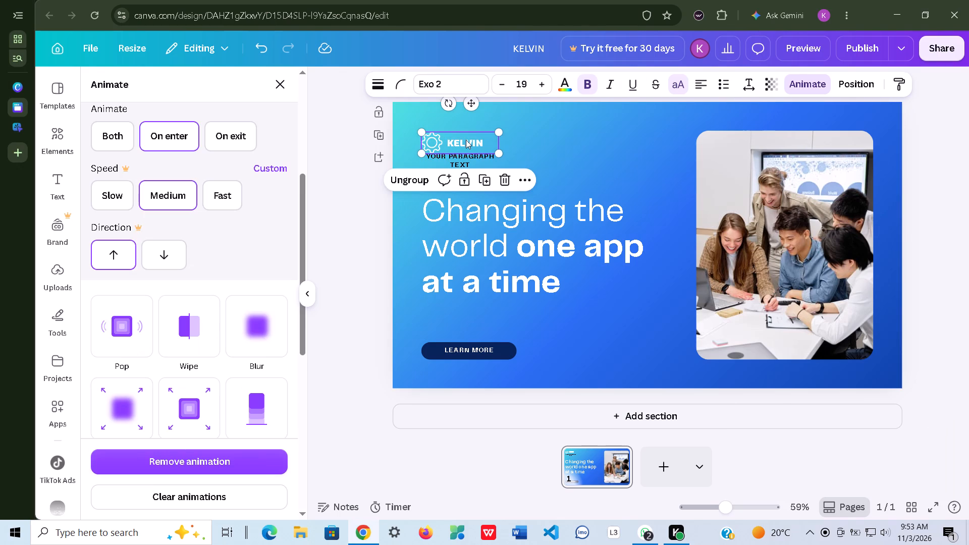
pyautogui.doubleClick(486, 138)
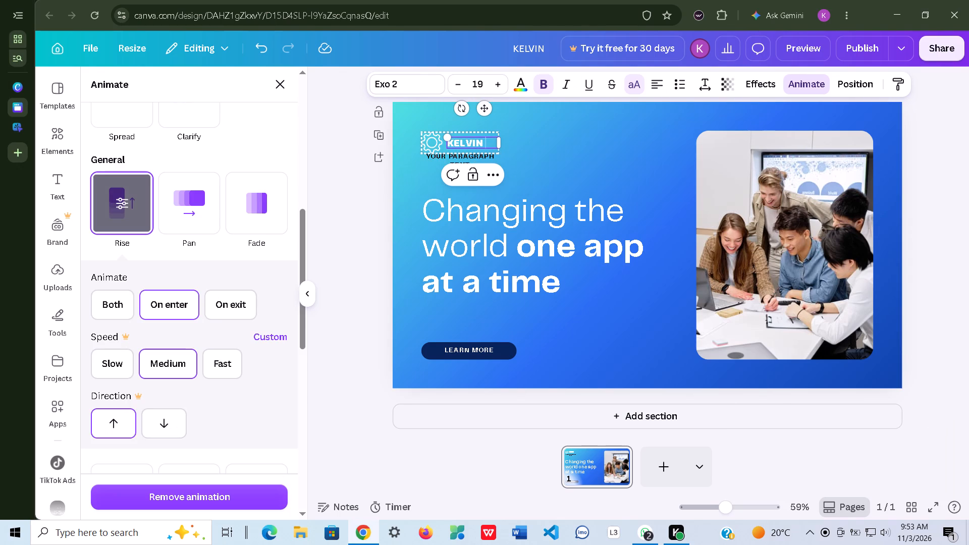
pyautogui.press('t')
pyautogui.press('e')
pyautogui.press('c')
pyautogui.press('h')
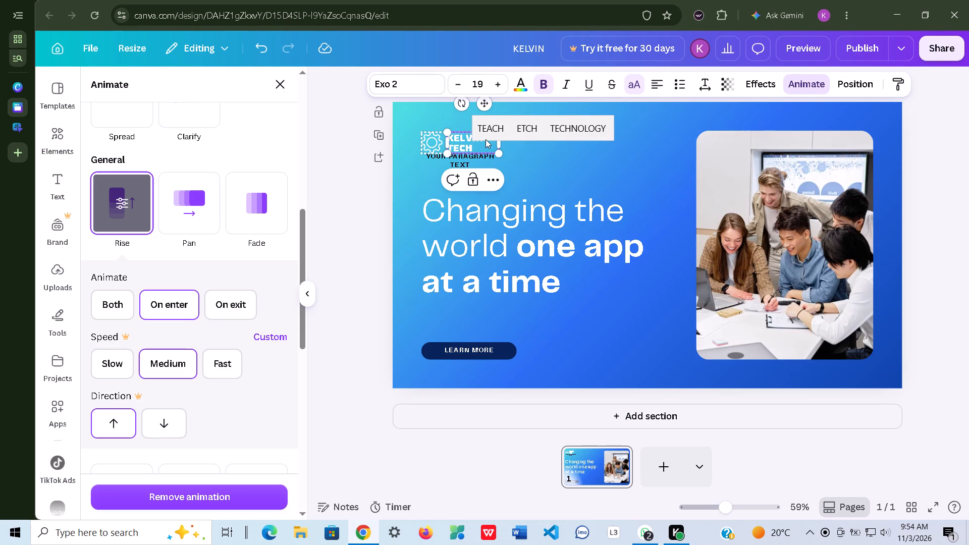
pyautogui.click(510, 144)
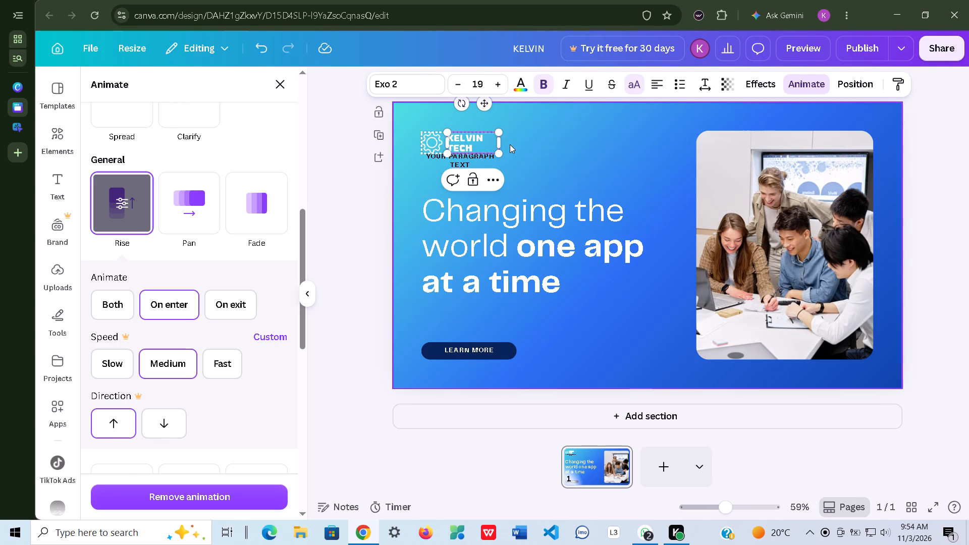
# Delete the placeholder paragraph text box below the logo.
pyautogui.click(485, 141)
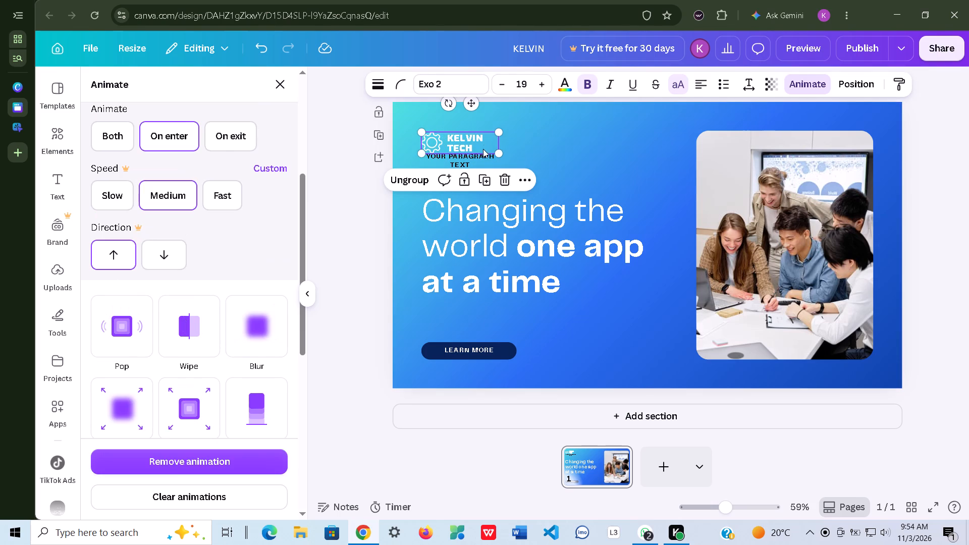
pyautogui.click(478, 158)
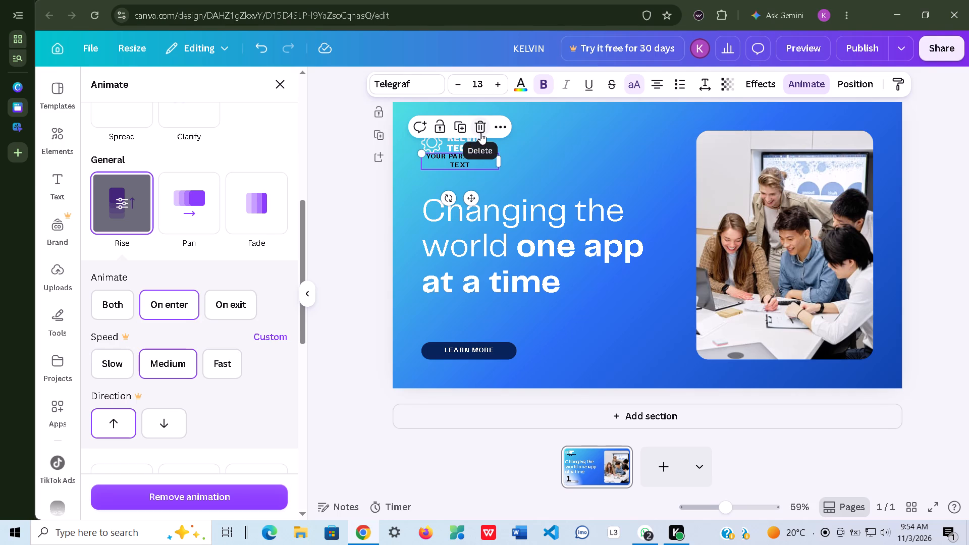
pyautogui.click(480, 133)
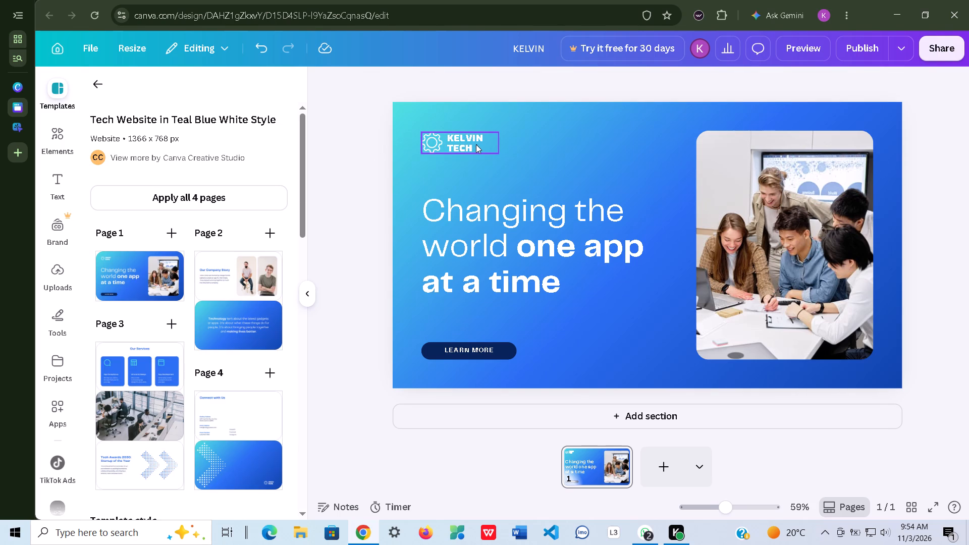
# Open the KELVIN TECH logo text for editing and select all of it.
pyautogui.click(479, 144)
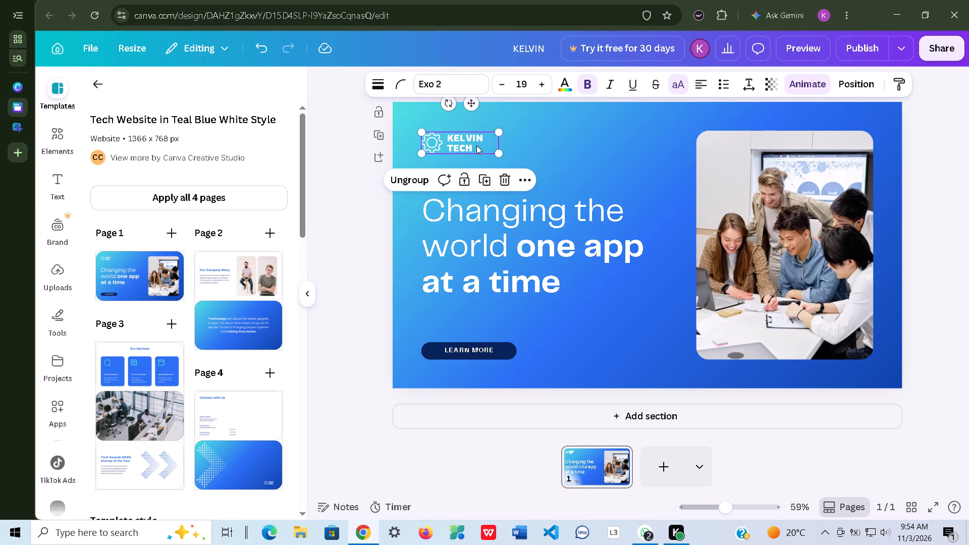
pyautogui.doubleClick(476, 145)
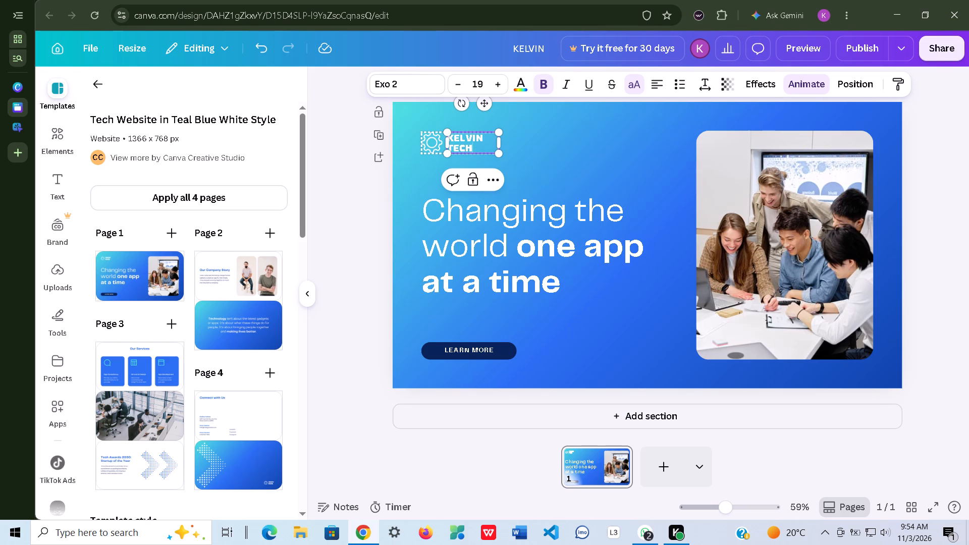
pyautogui.hotkey('ctrl', 'a')
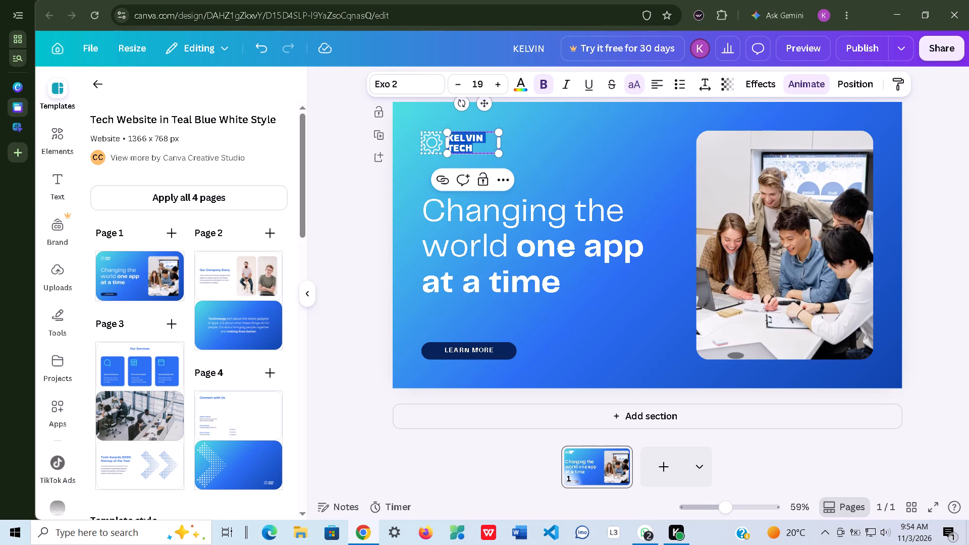
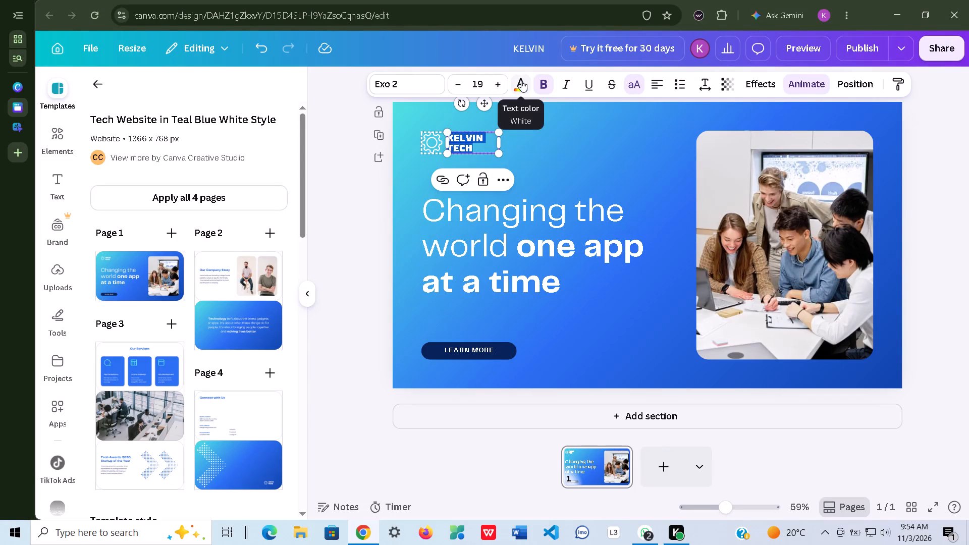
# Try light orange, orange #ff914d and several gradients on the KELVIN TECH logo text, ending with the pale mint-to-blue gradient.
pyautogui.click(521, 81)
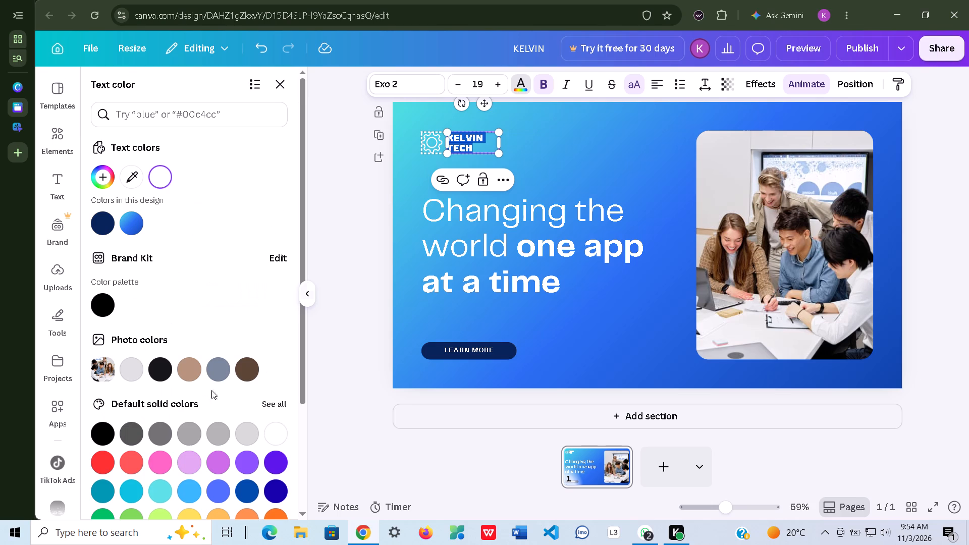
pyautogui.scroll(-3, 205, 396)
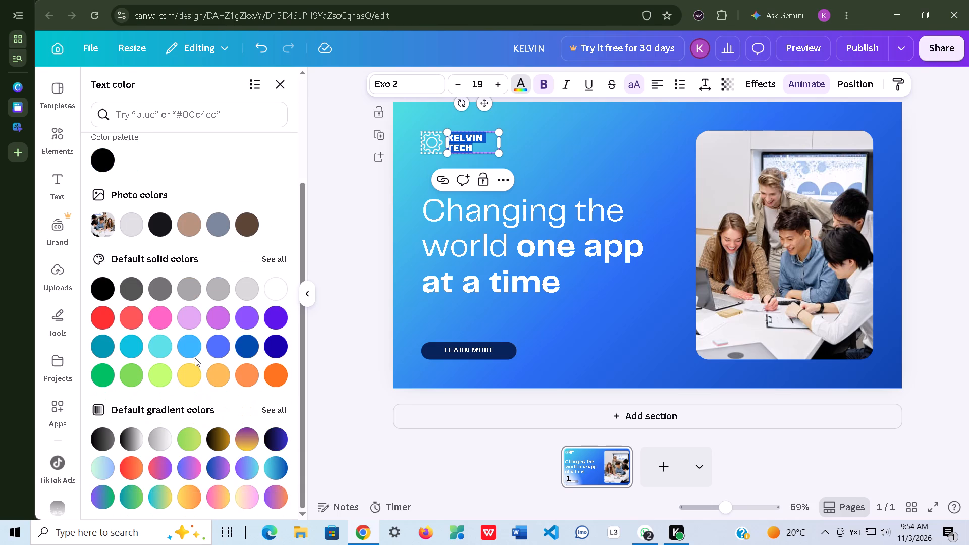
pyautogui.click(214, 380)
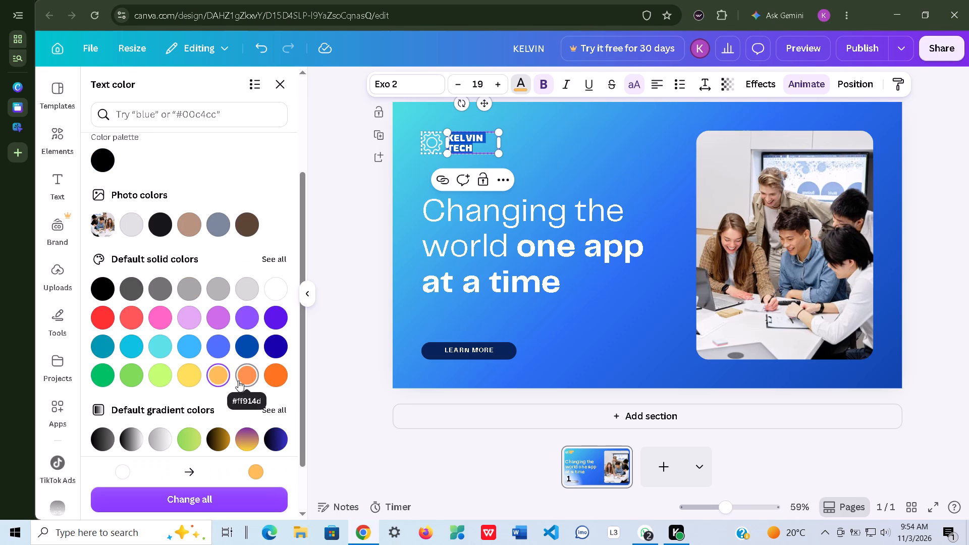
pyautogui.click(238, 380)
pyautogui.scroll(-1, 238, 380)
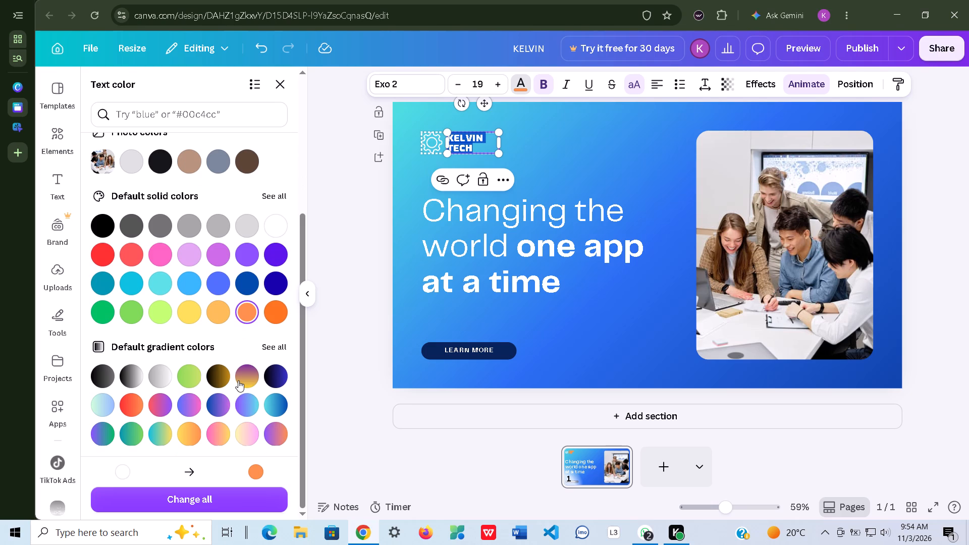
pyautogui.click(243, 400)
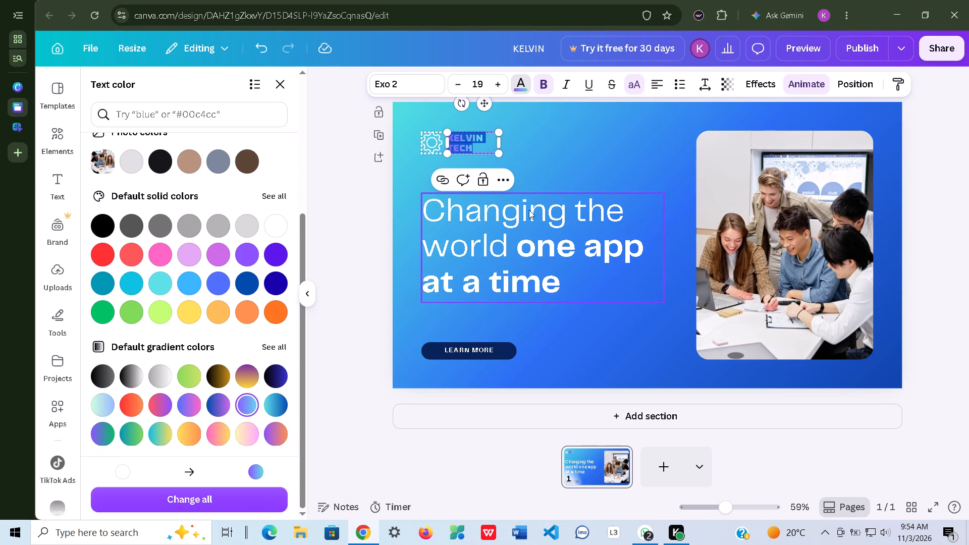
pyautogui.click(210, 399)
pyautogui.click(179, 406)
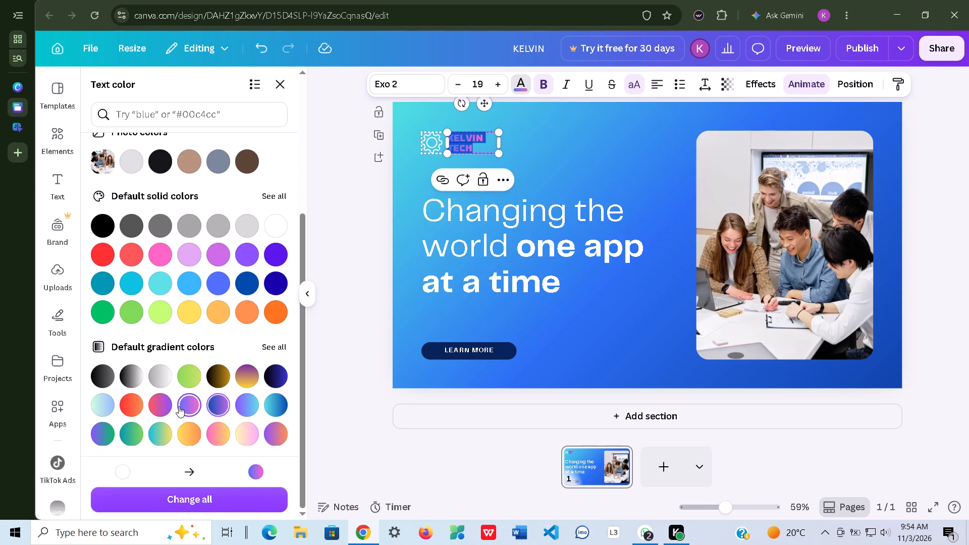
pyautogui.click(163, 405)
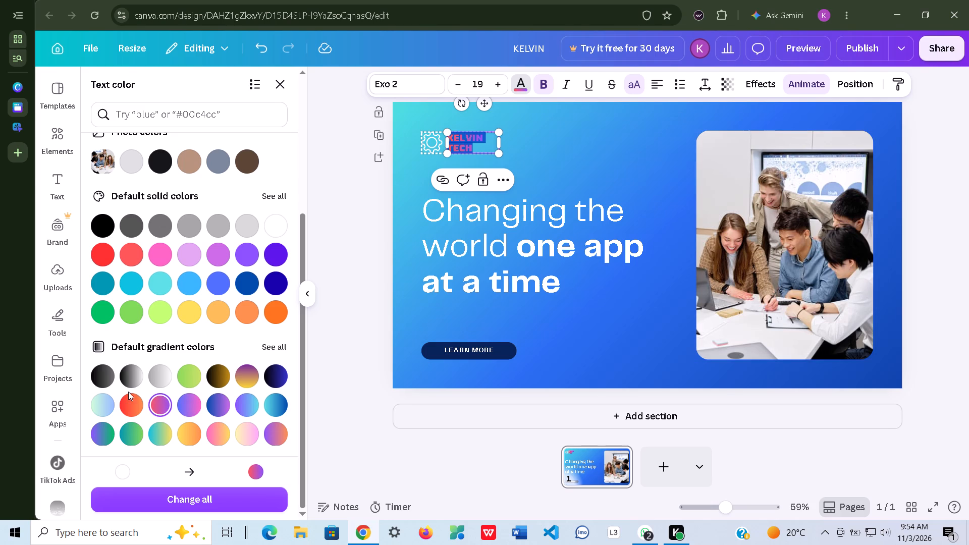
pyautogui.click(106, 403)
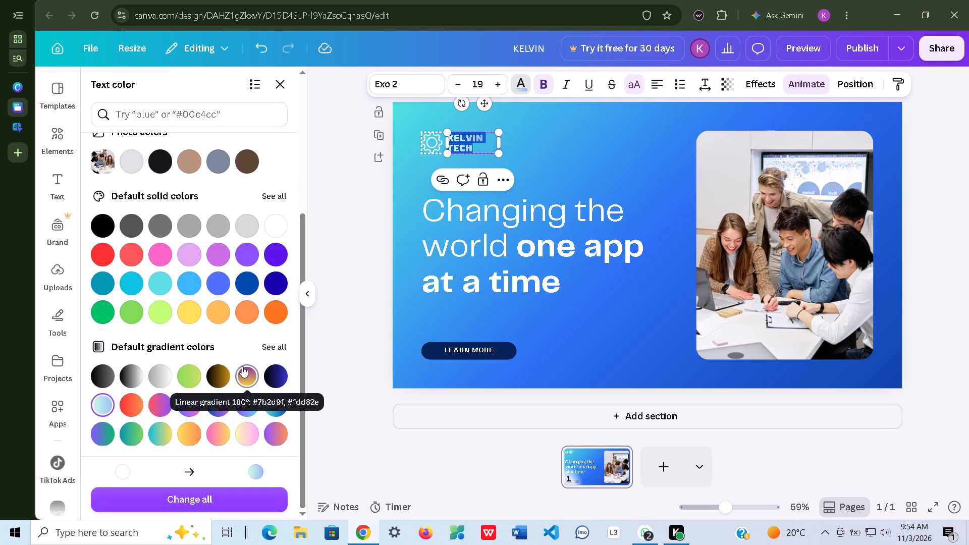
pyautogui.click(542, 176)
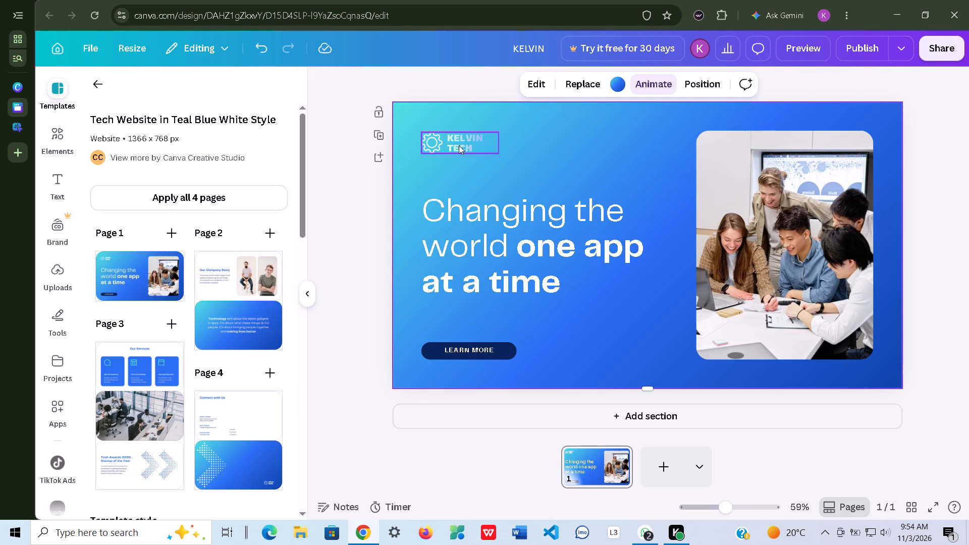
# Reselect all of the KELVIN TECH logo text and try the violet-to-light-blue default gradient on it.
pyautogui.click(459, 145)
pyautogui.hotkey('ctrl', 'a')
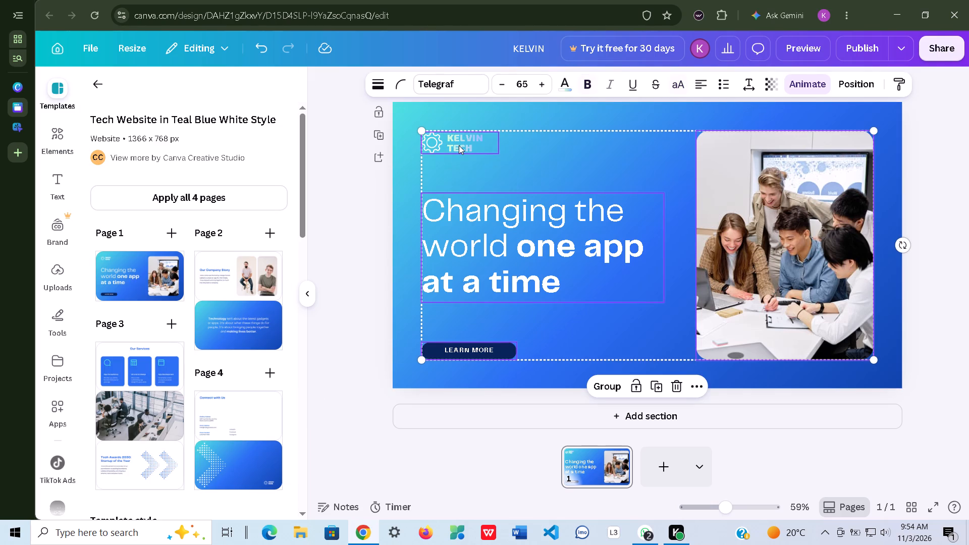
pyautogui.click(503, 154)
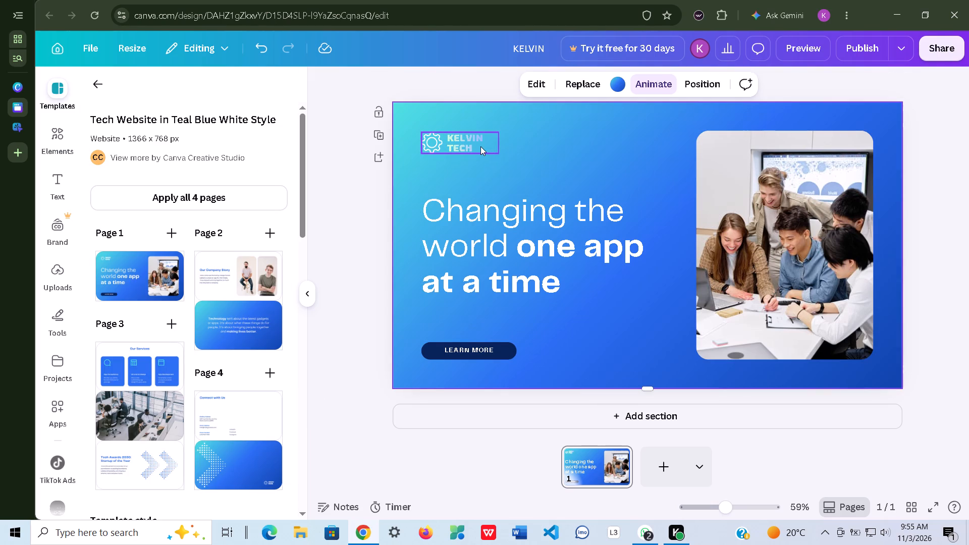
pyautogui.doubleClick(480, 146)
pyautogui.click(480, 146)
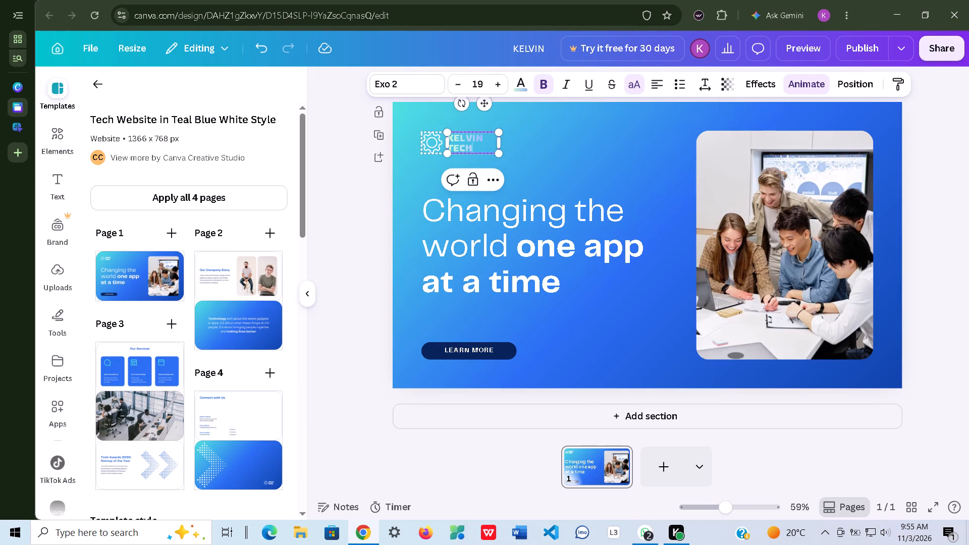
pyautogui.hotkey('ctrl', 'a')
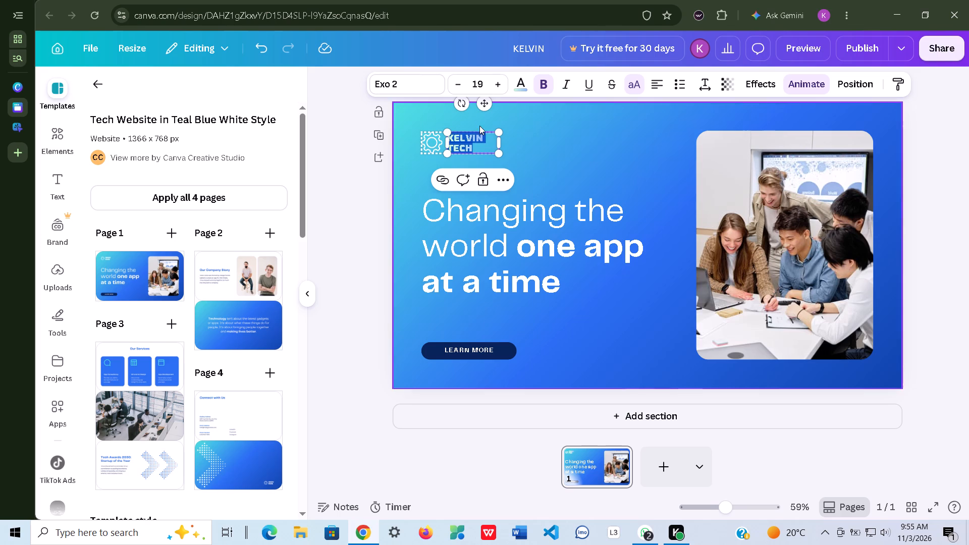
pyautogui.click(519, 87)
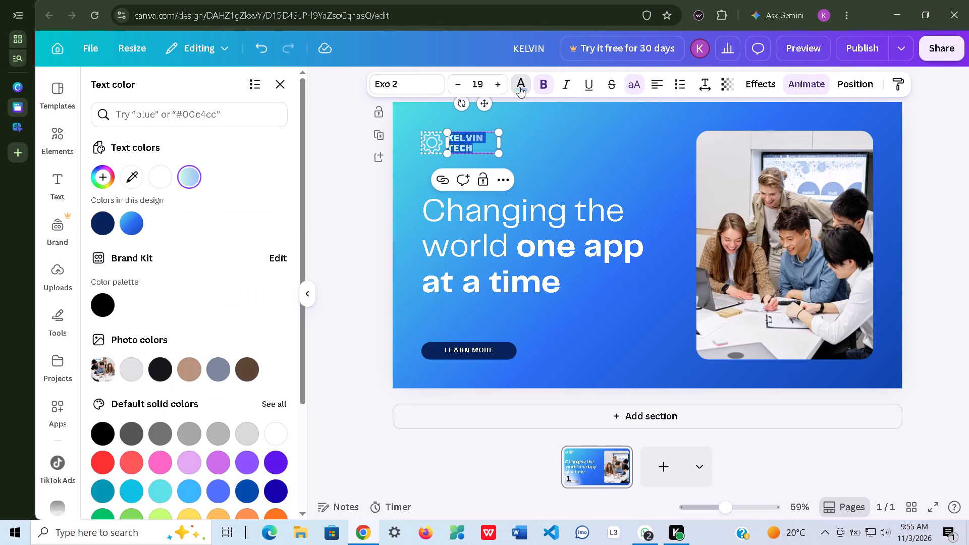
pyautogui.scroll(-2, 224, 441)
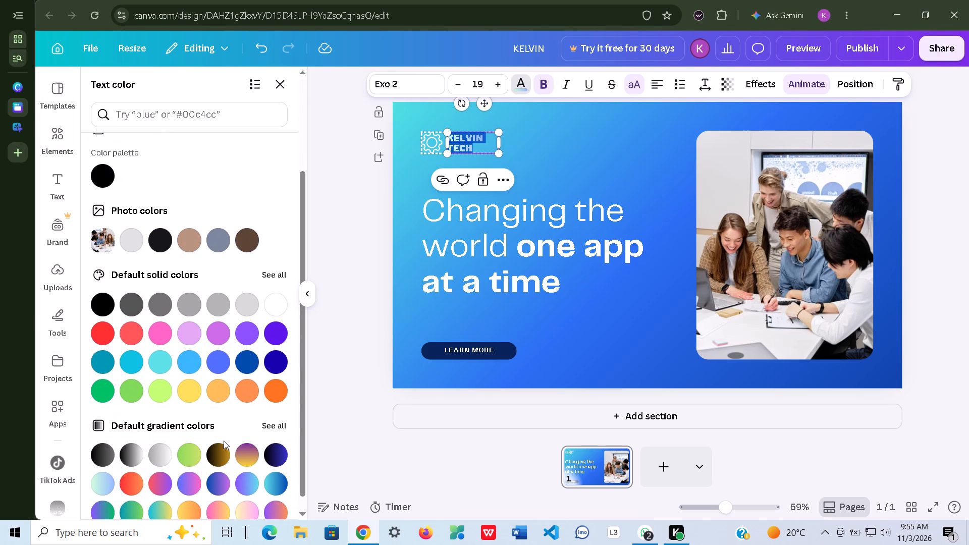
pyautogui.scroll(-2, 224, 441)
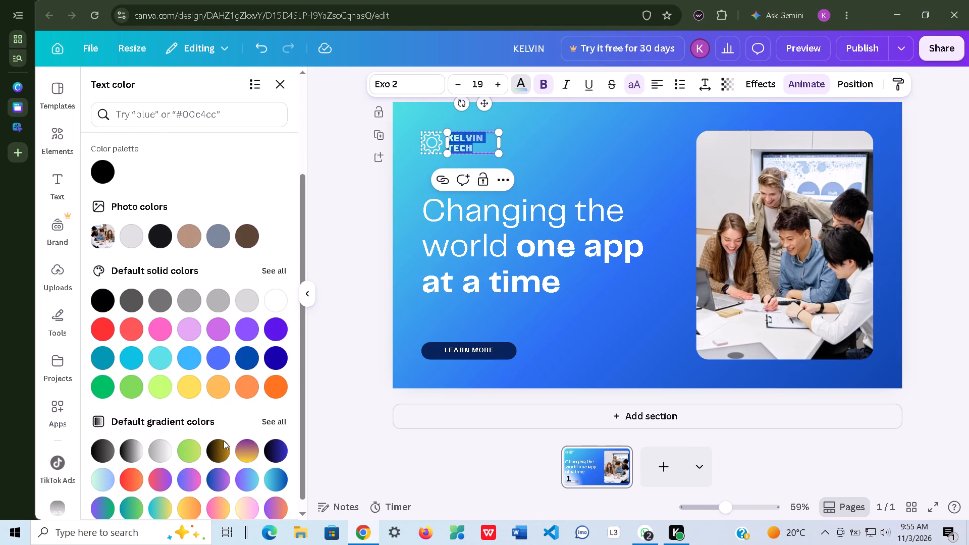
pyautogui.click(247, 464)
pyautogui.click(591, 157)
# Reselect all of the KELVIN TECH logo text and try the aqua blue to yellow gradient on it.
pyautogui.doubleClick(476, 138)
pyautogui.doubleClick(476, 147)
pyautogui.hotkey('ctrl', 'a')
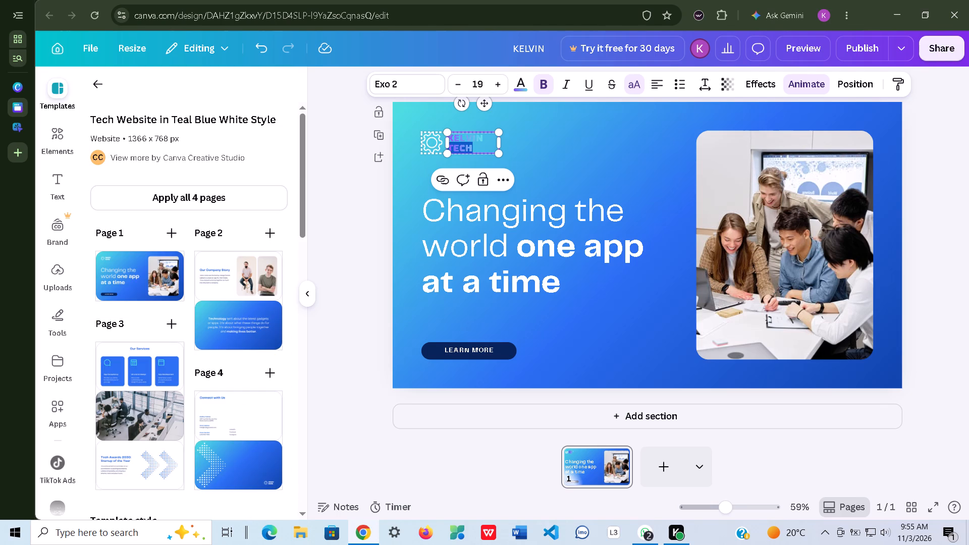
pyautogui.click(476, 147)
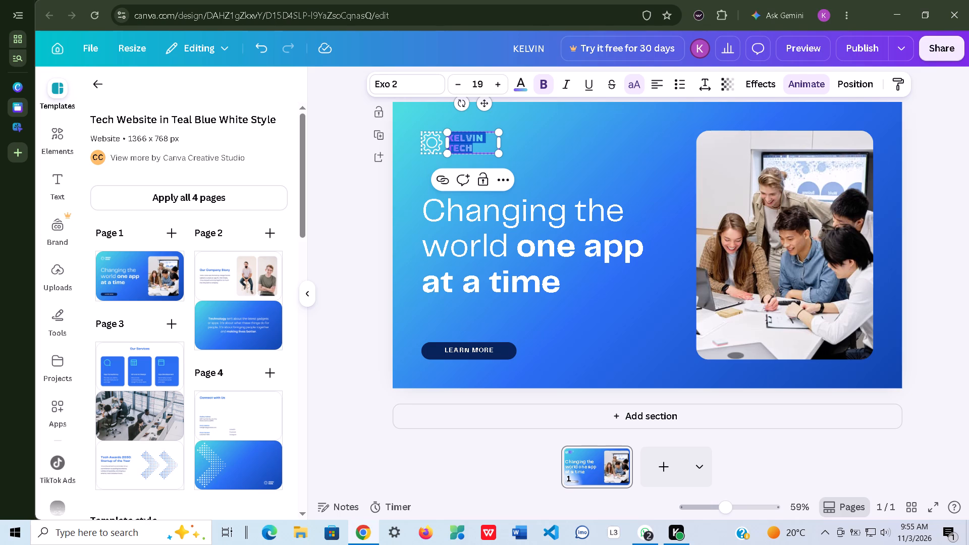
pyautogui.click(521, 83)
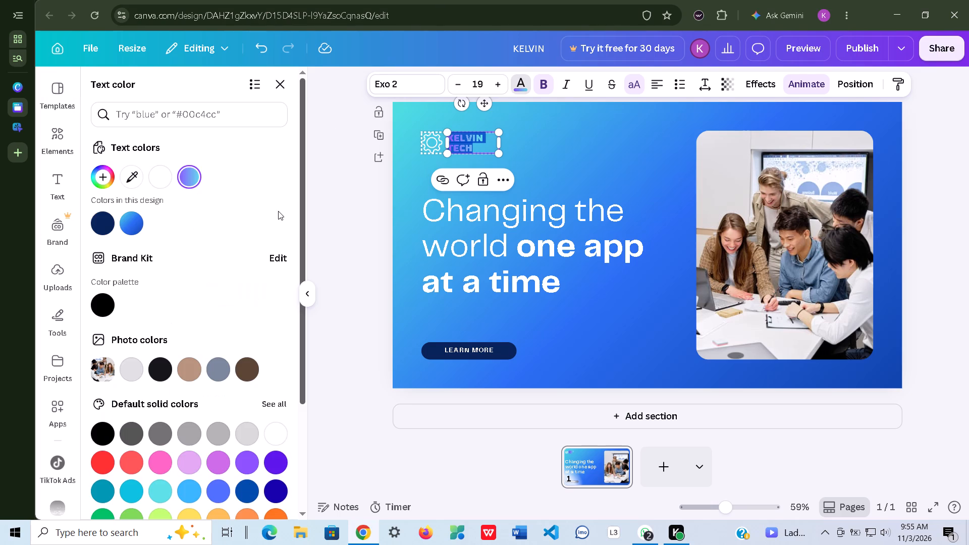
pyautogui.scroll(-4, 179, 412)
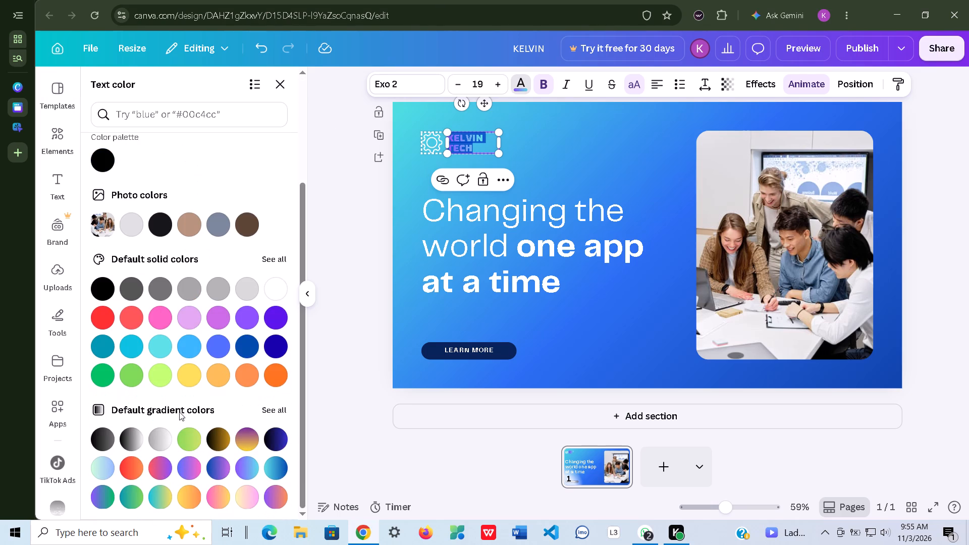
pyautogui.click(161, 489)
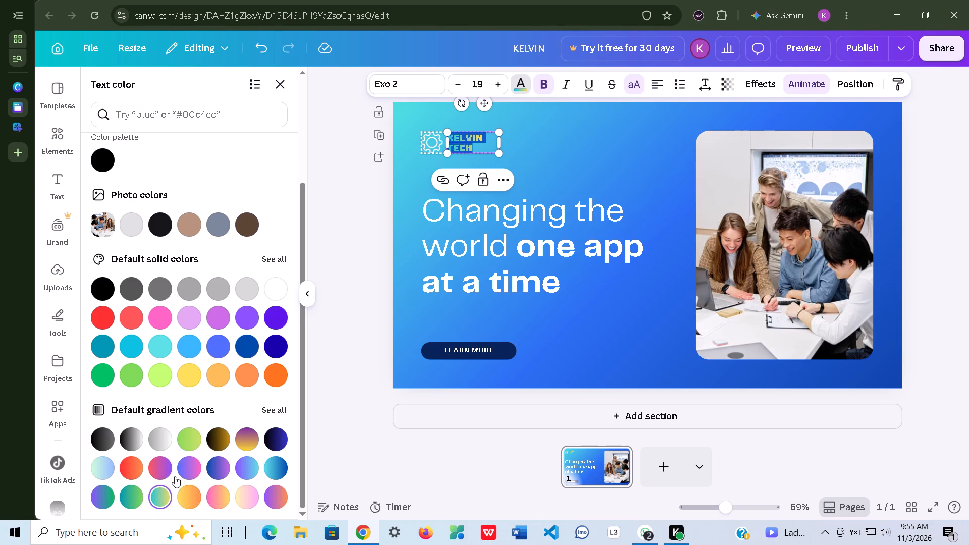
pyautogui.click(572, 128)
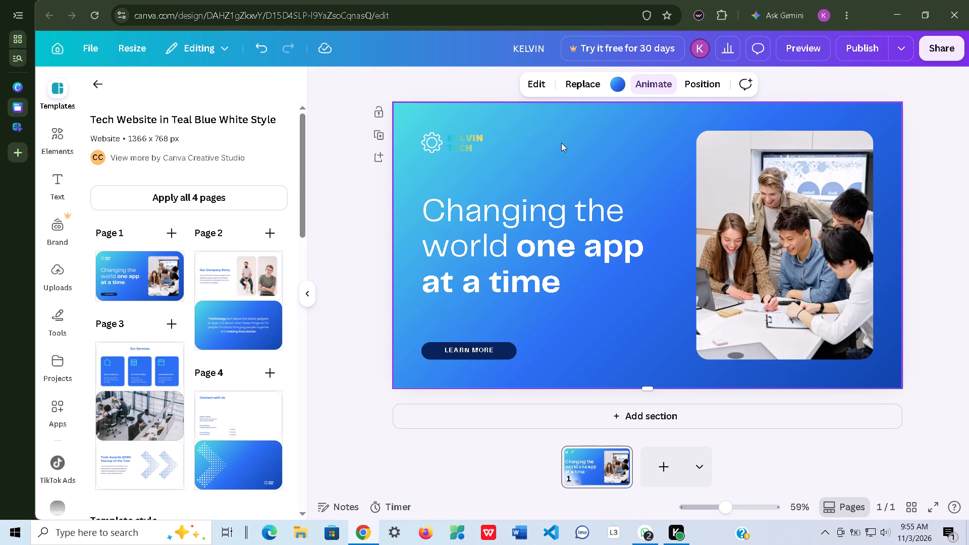
# Recolour all of the KELVIN TECH logo text to the solid coral red #ff5757.
pyautogui.doubleClick(477, 139)
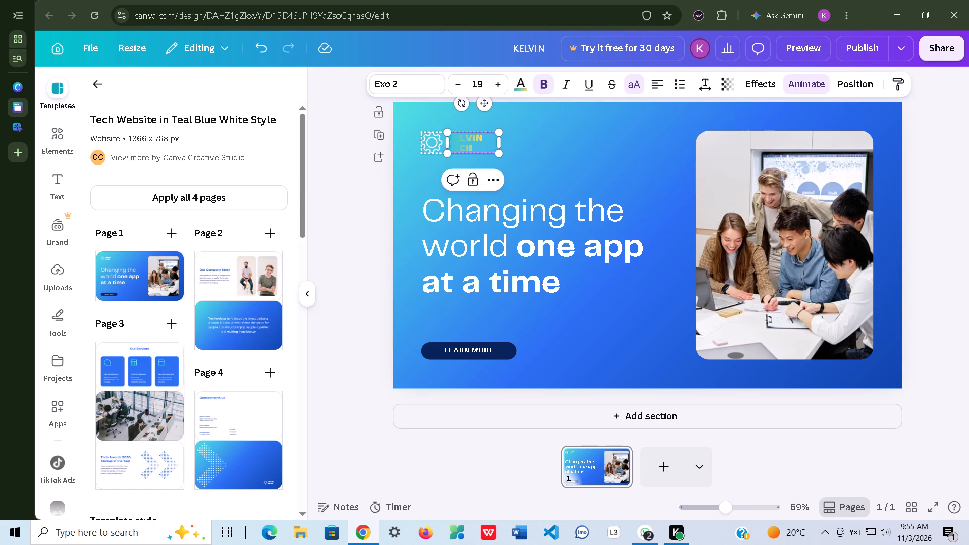
pyautogui.doubleClick(477, 144)
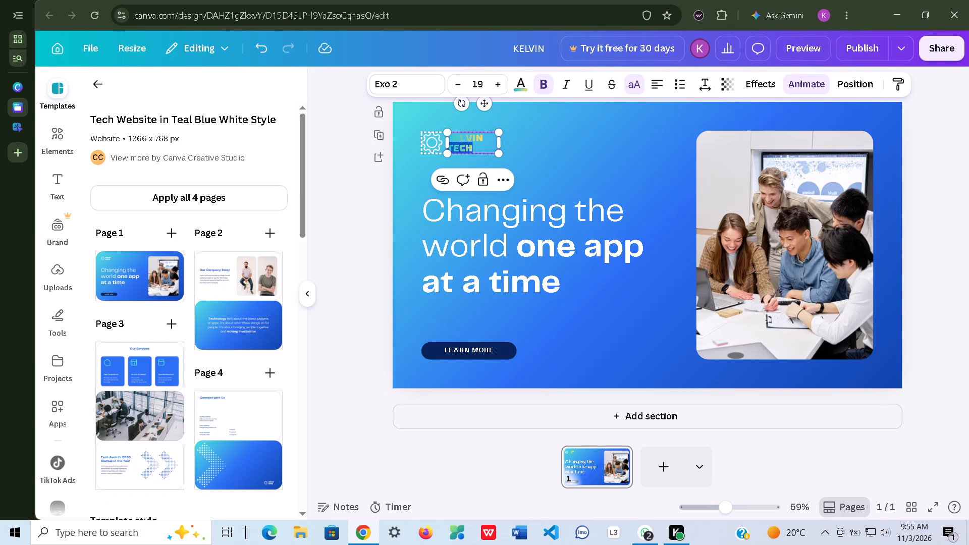
pyautogui.hotkey('ctrl', 'a')
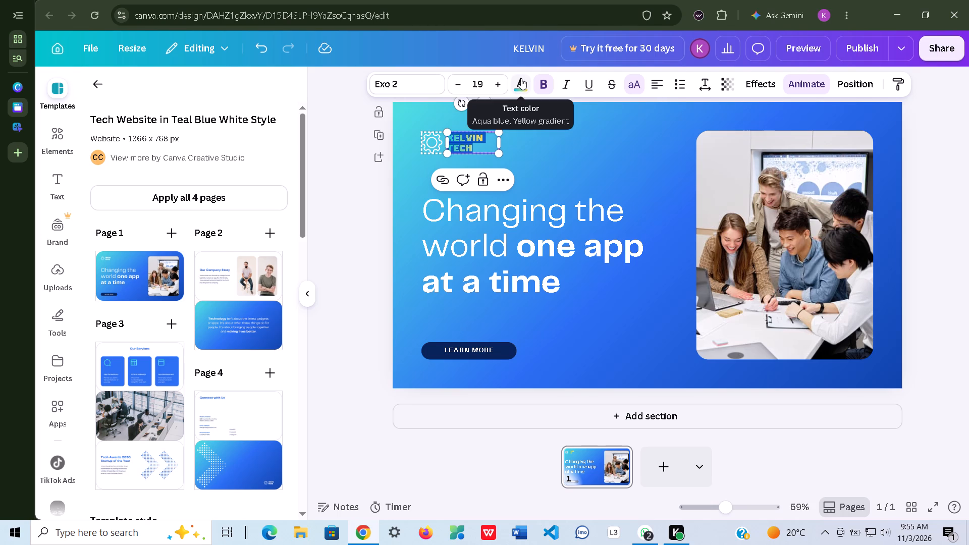
pyautogui.click(521, 78)
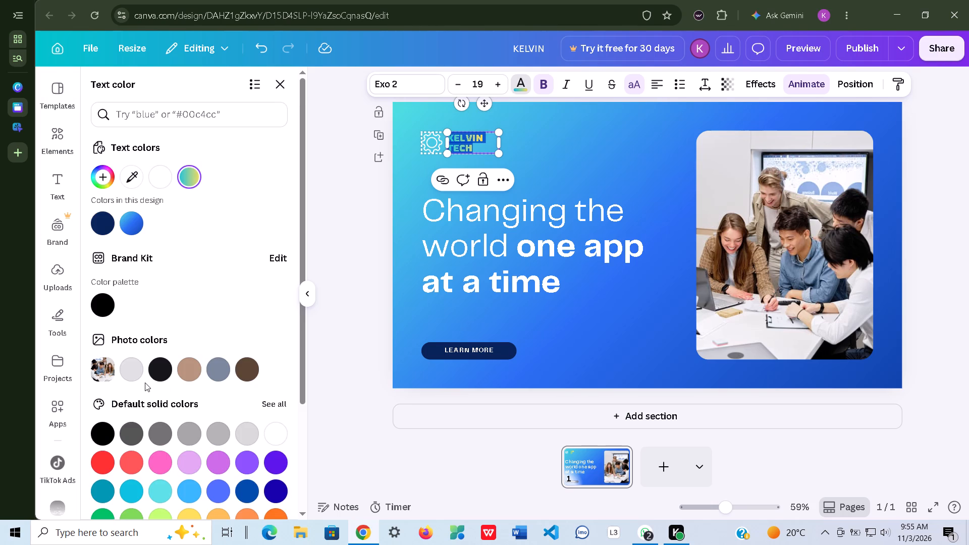
pyautogui.scroll(-1, 145, 383)
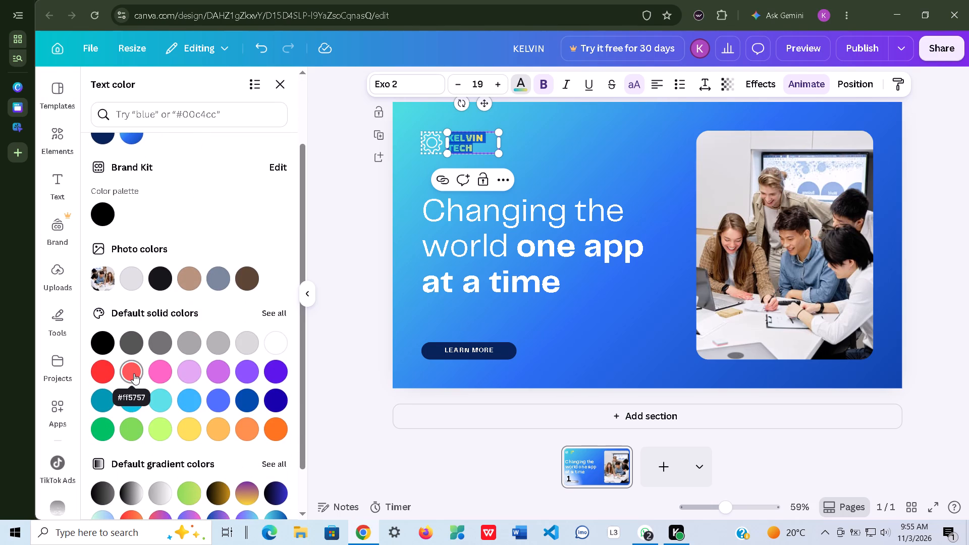
pyautogui.click(134, 373)
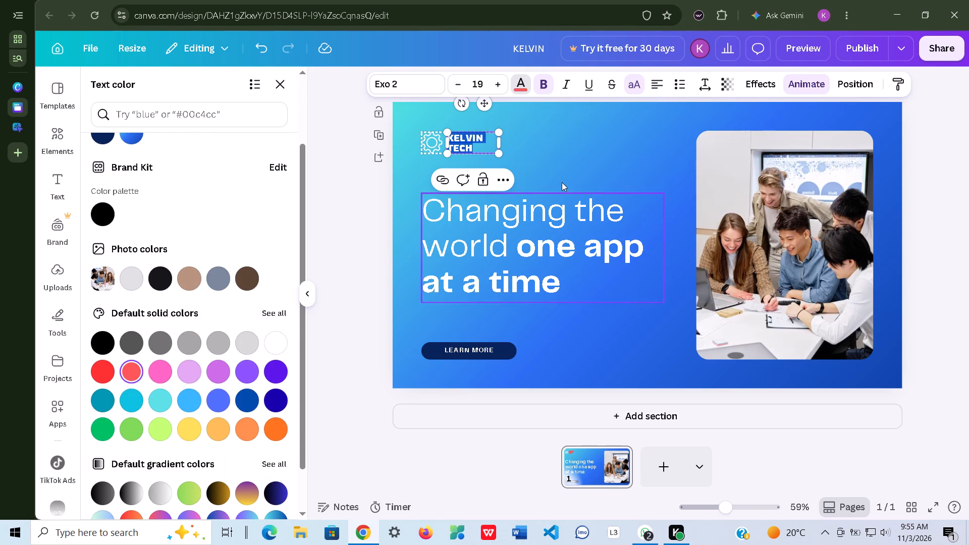
pyautogui.click(562, 182)
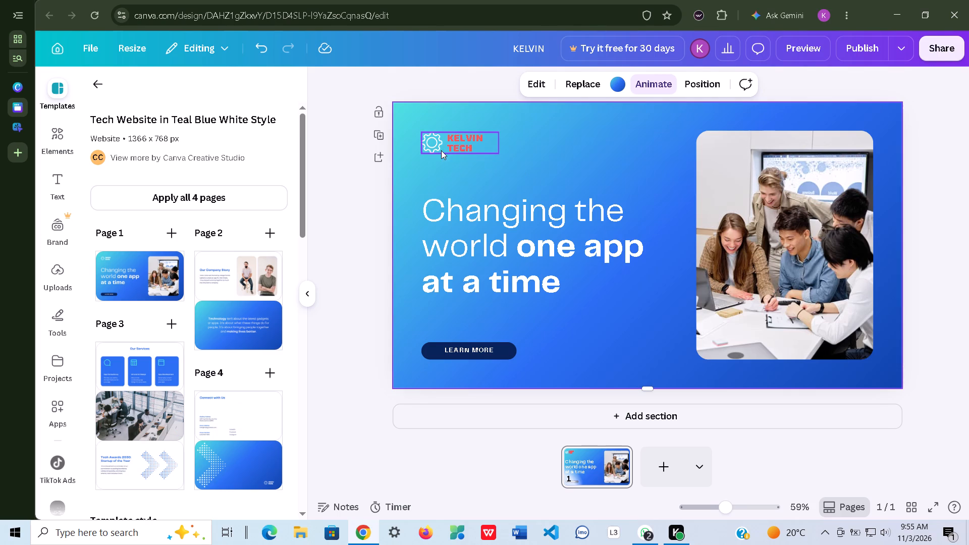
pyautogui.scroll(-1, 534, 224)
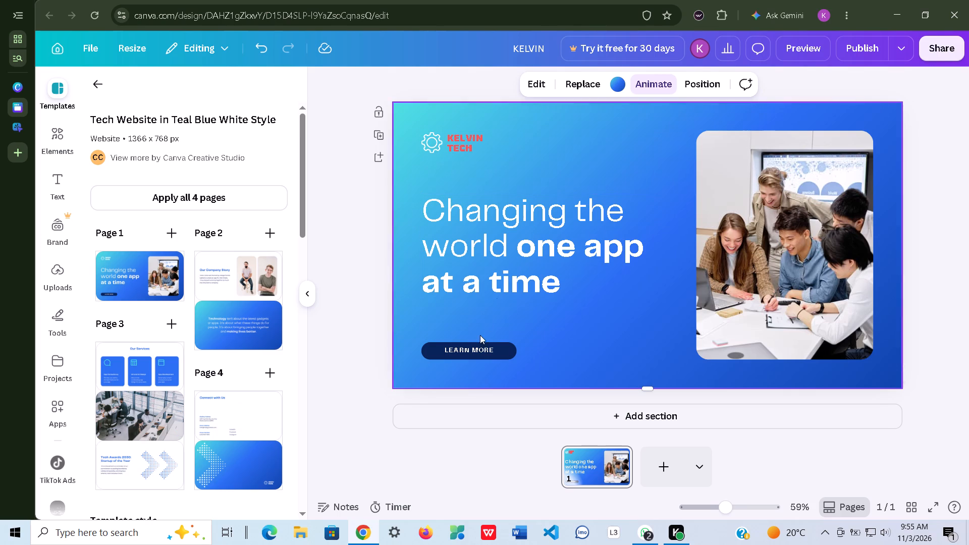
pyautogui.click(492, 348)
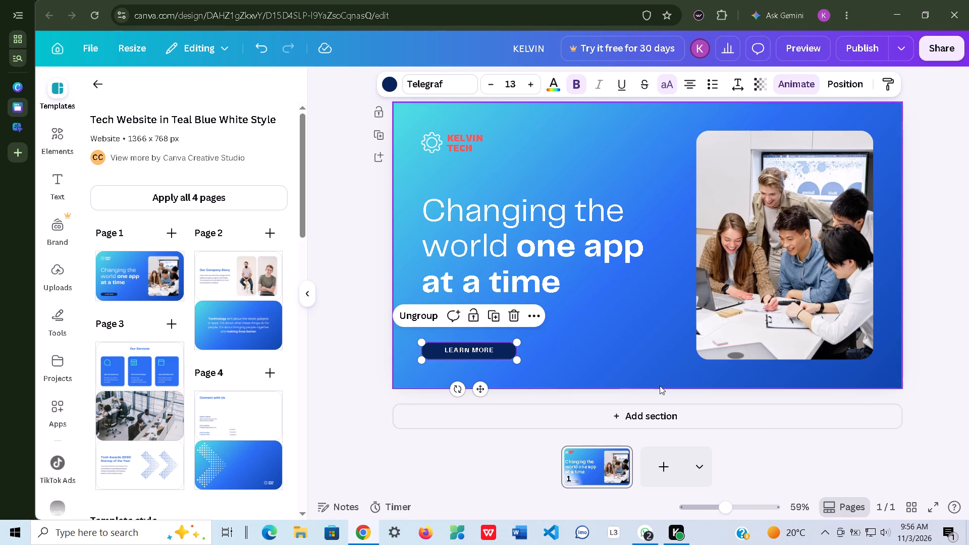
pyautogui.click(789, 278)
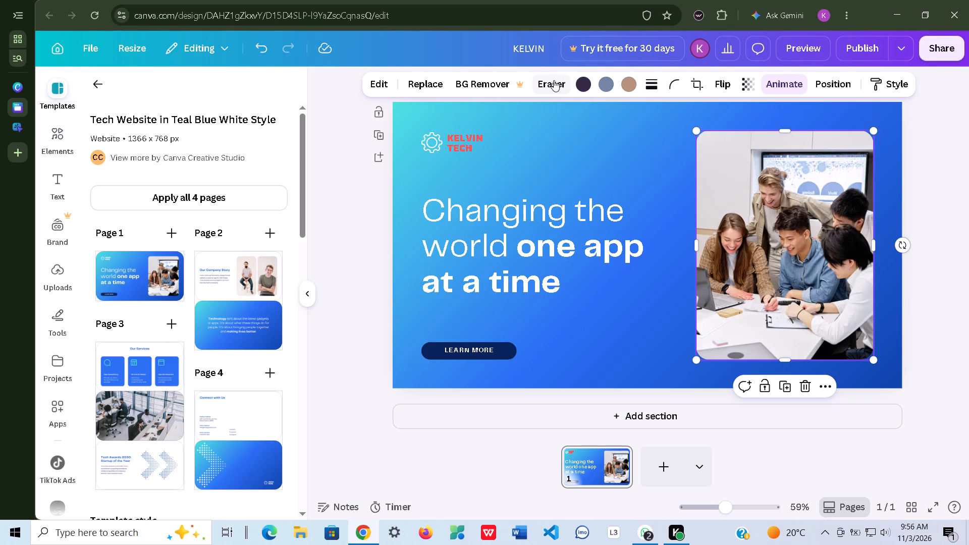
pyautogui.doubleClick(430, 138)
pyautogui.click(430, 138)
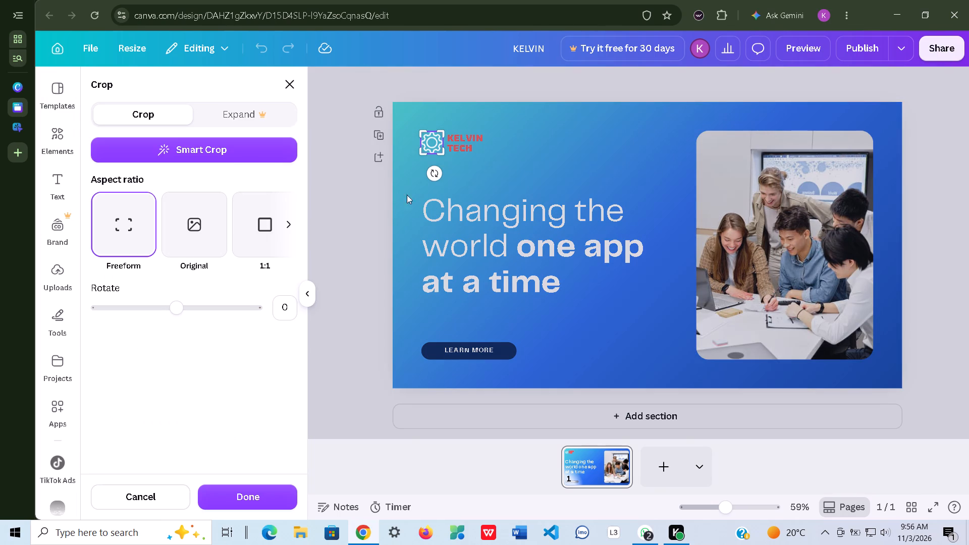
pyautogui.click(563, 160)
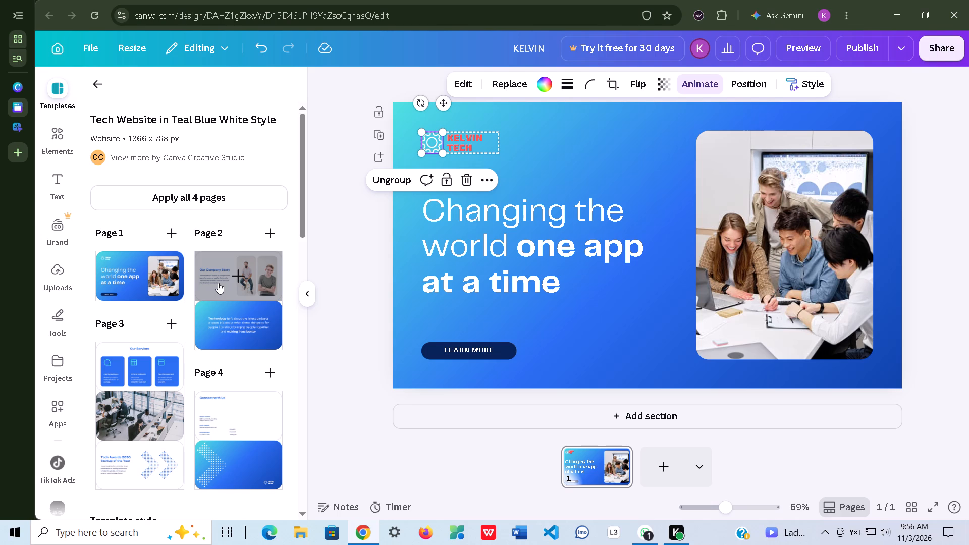
# Add the Our Company Story section from the template's Page 2 as a new section below the hero section.
pyautogui.scroll(-1, 280, 351)
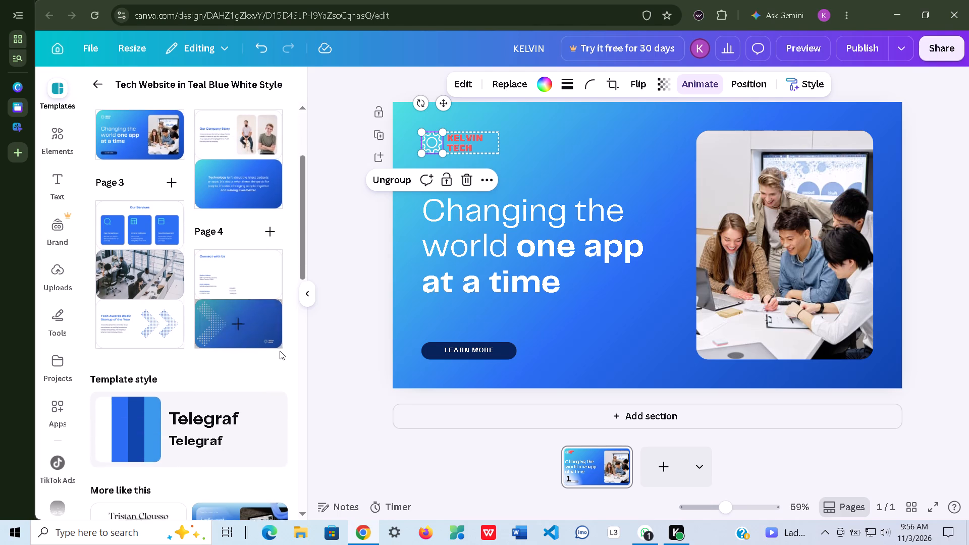
pyautogui.scroll(-2, 280, 351)
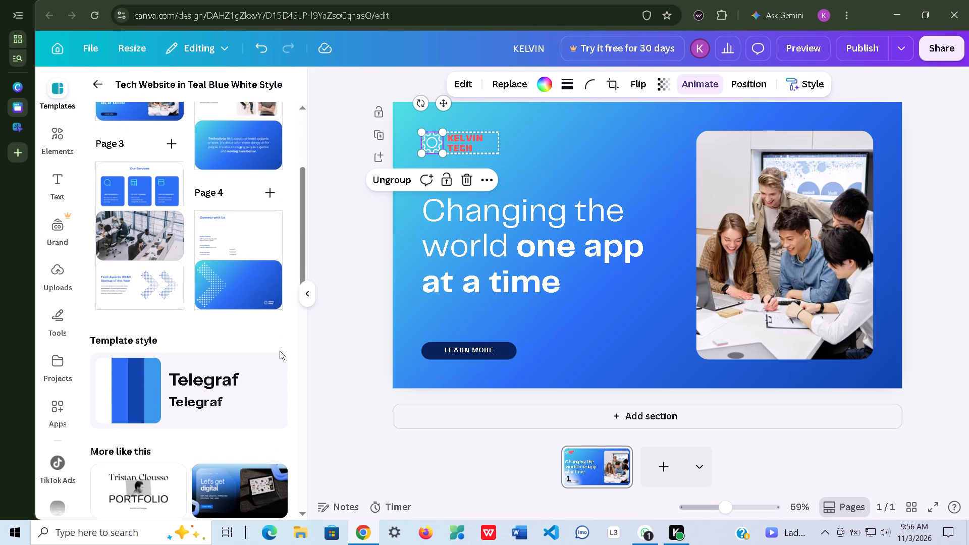
pyautogui.scroll(-1, 280, 351)
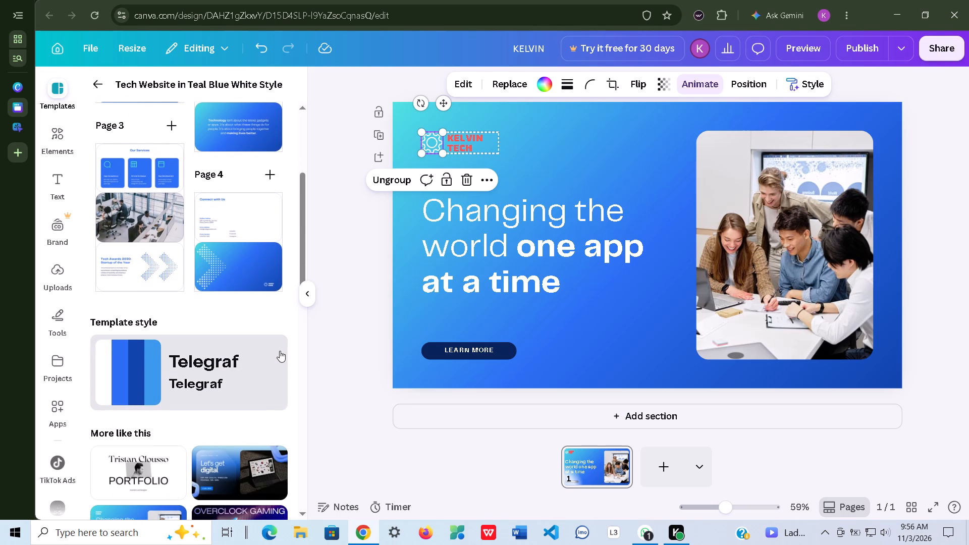
pyautogui.scroll(-1, 280, 351)
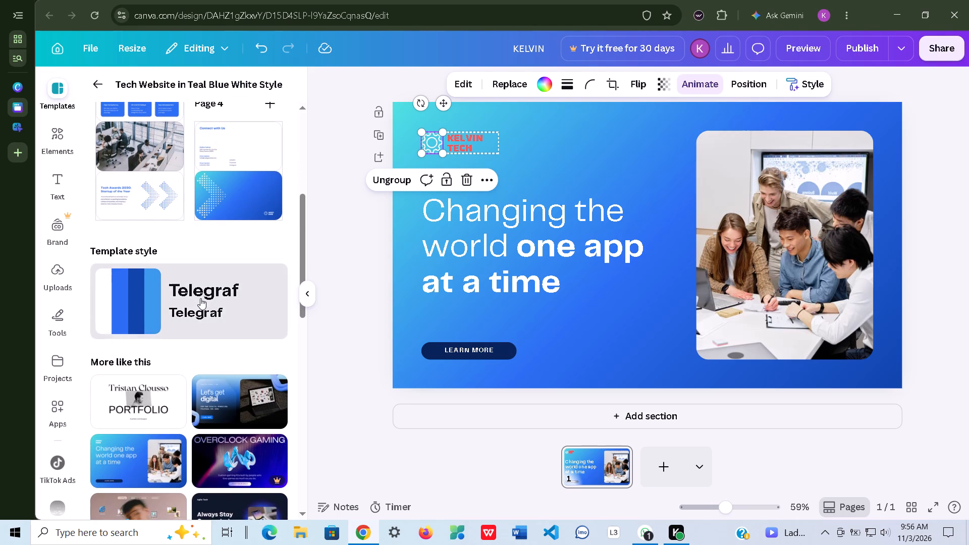
pyautogui.scroll(4, 200, 298)
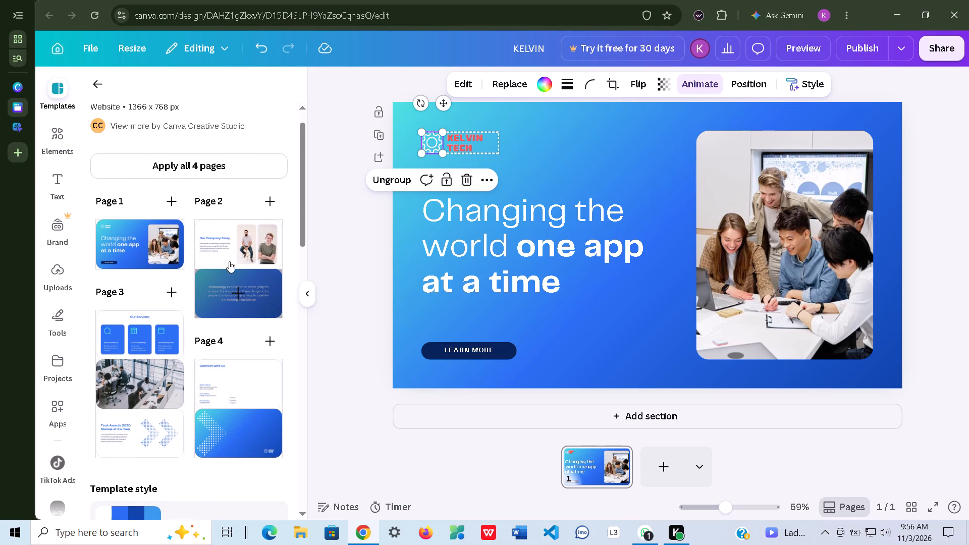
pyautogui.click(239, 252)
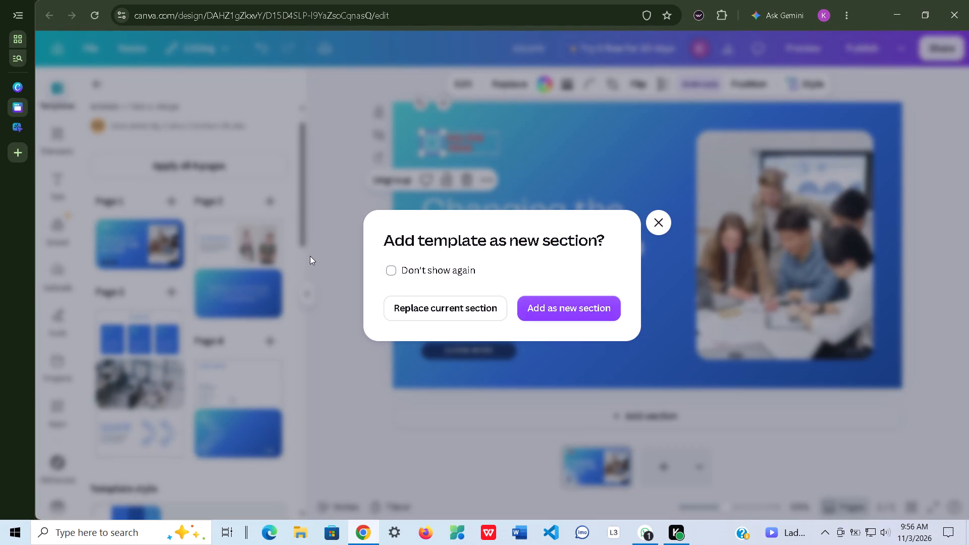
pyautogui.click(557, 306)
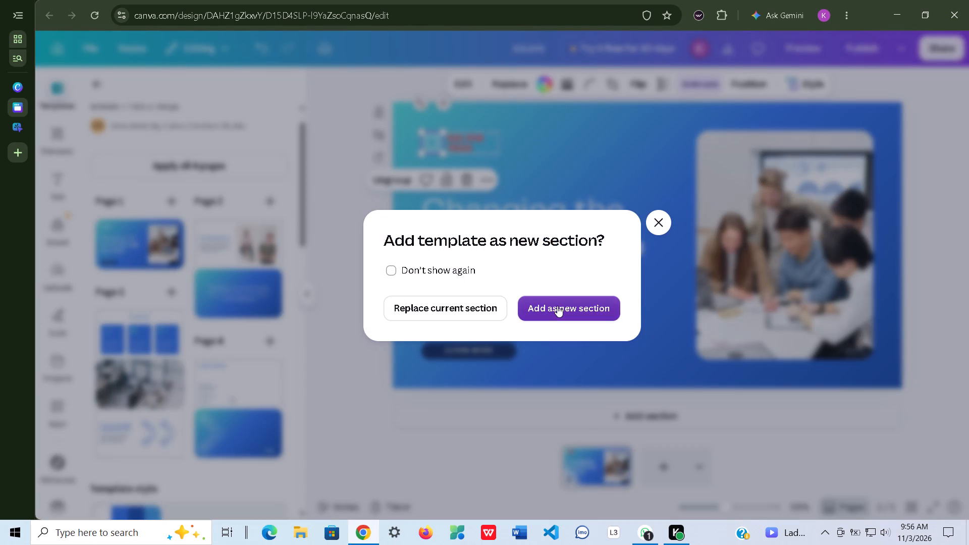
# Review the hero section and the added Our Company Story section, including its text and two portrait photos.
pyautogui.scroll(1, 594, 142)
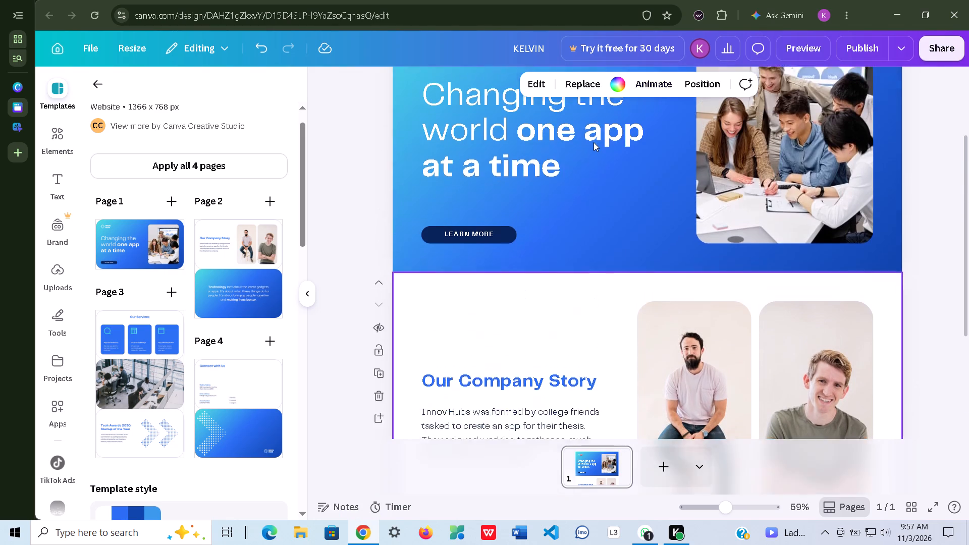
pyautogui.scroll(2, 594, 142)
pyautogui.scroll(-4, 594, 142)
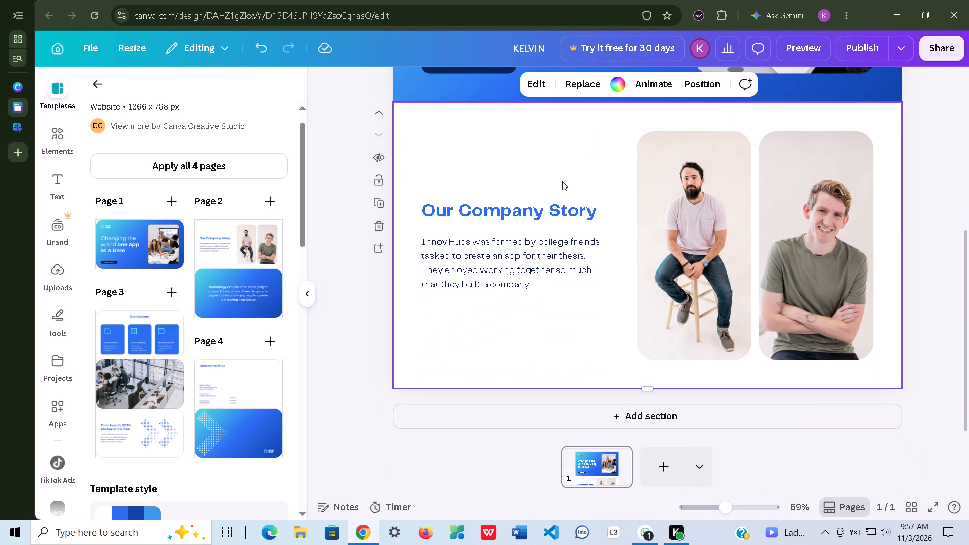
pyautogui.scroll(-2, 562, 181)
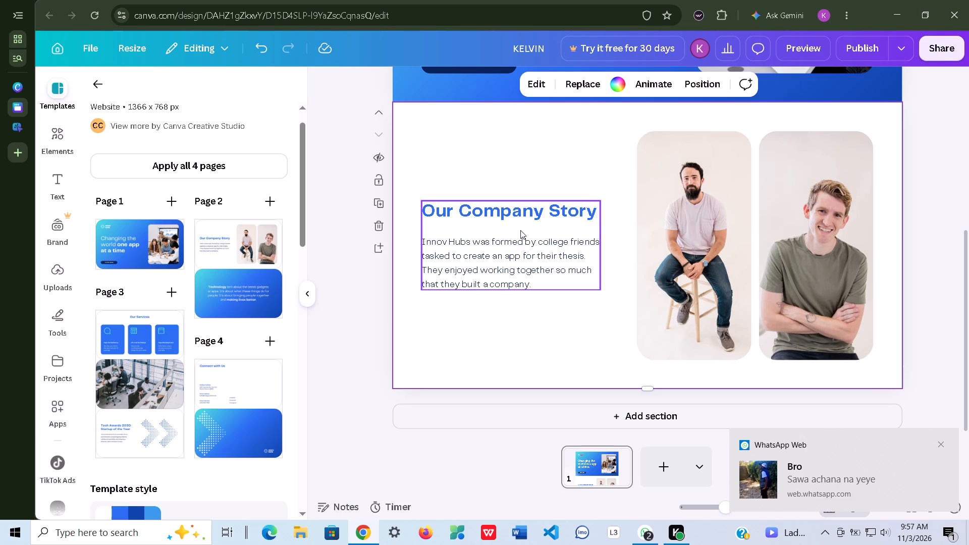
pyautogui.click(936, 443)
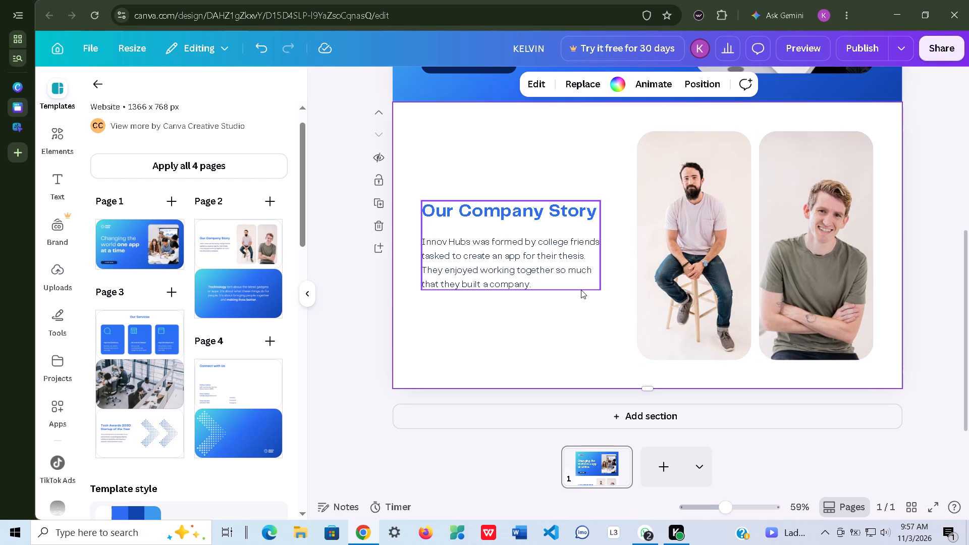
pyautogui.scroll(-1, 581, 290)
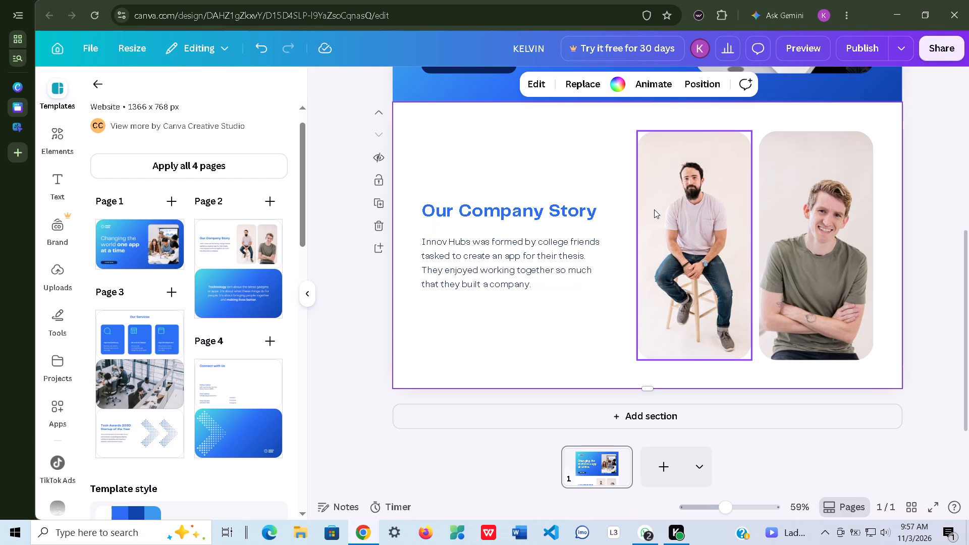
pyautogui.click(690, 205)
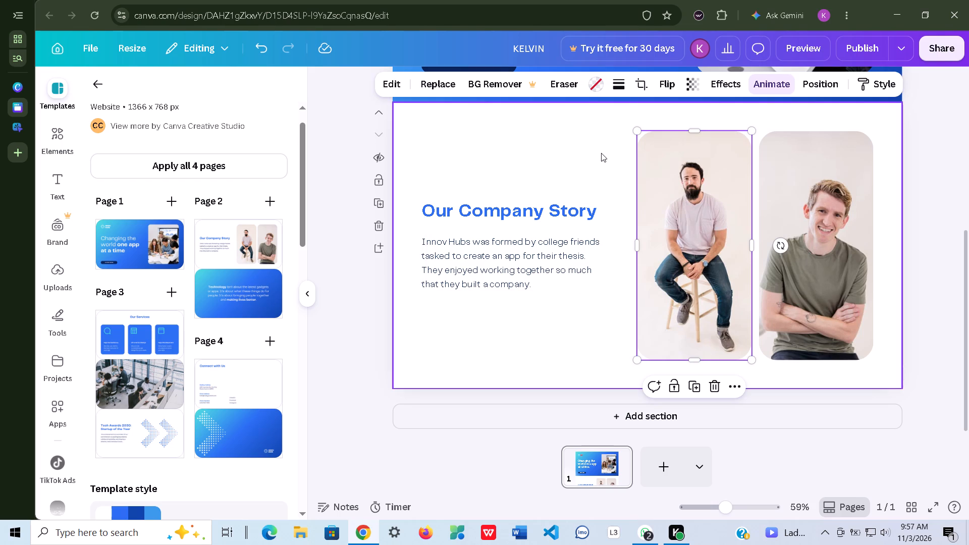
pyautogui.click(601, 153)
pyautogui.scroll(1, 561, 134)
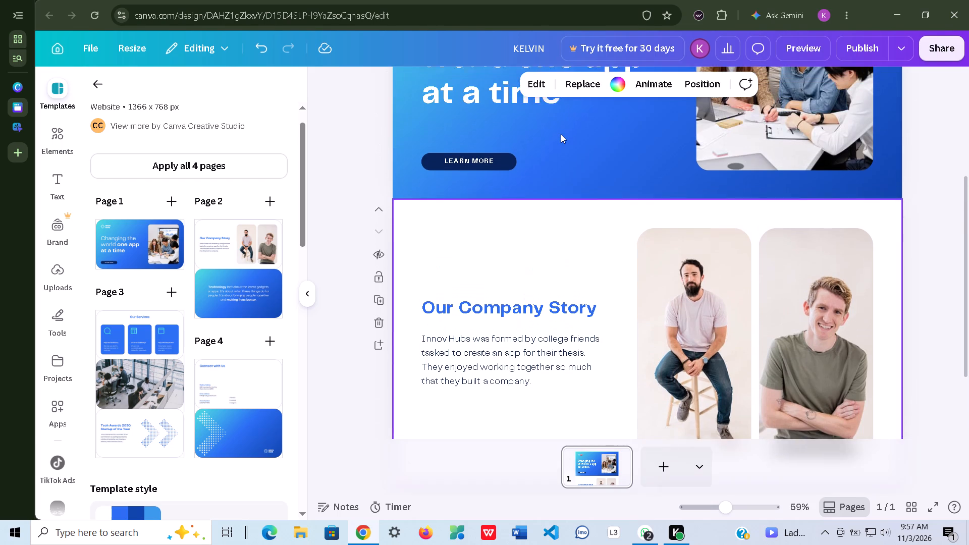
pyautogui.scroll(1, 561, 134)
pyautogui.scroll(-1, 561, 134)
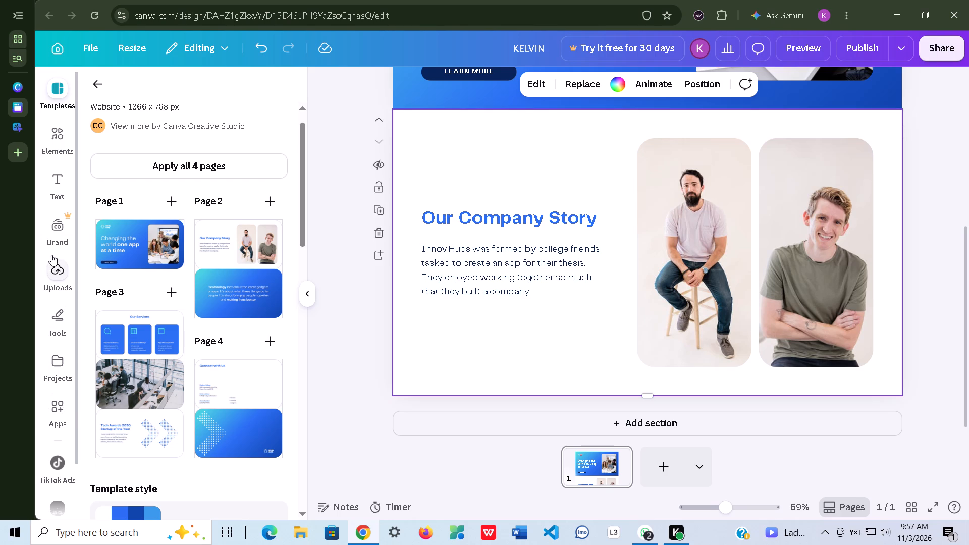
# Browse the Elements library's categories, from Shapes to Mockups, for content to use on the website page.
pyautogui.scroll(2, 49, 155)
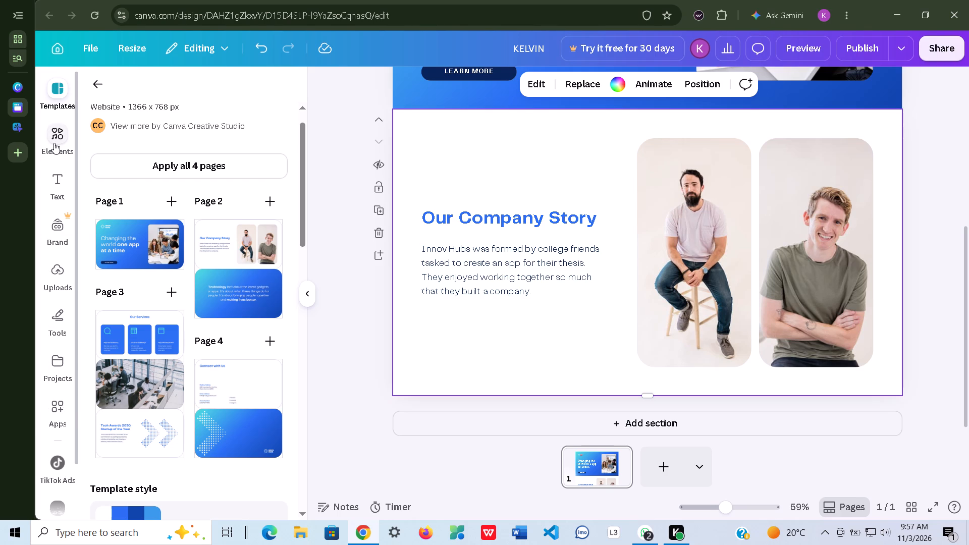
pyautogui.click(54, 143)
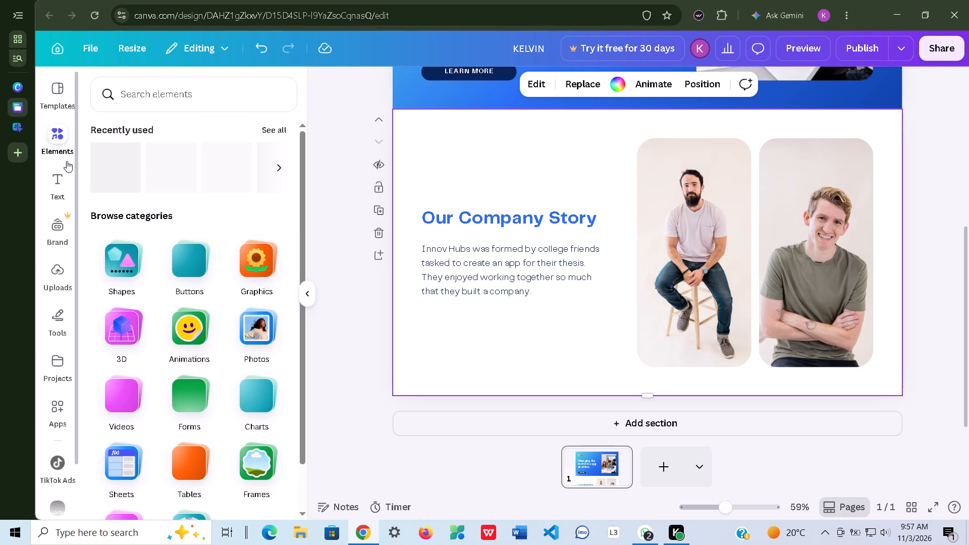
pyautogui.scroll(-1, 124, 322)
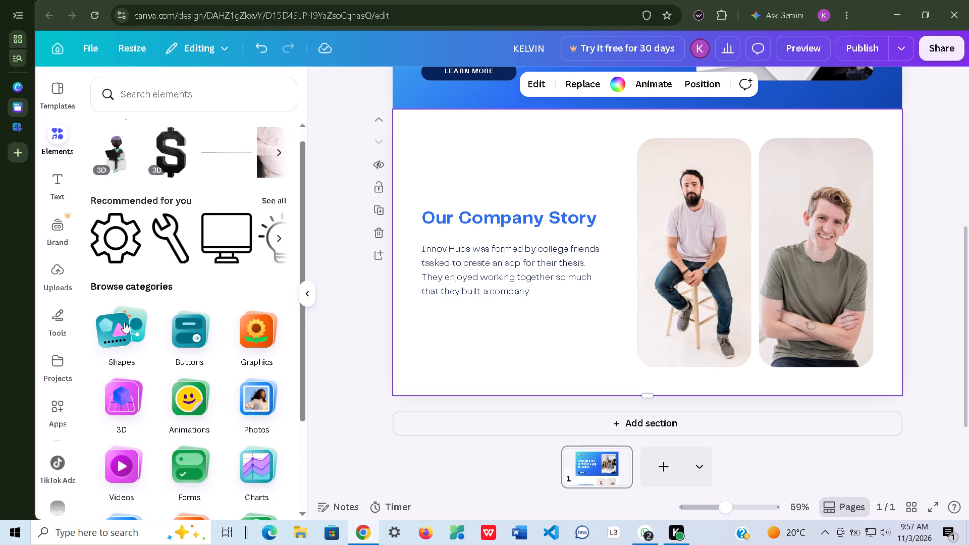
pyautogui.scroll(-2, 124, 322)
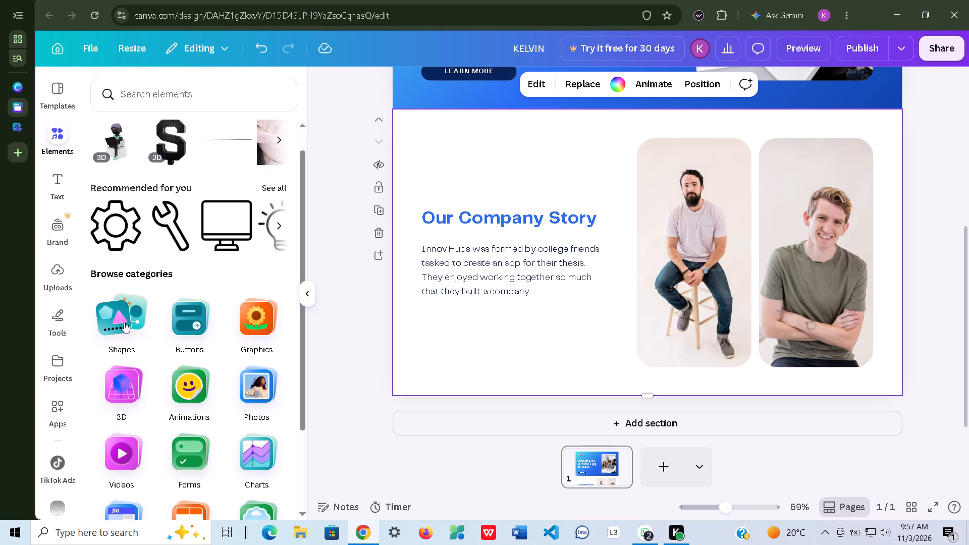
pyautogui.scroll(1, 124, 322)
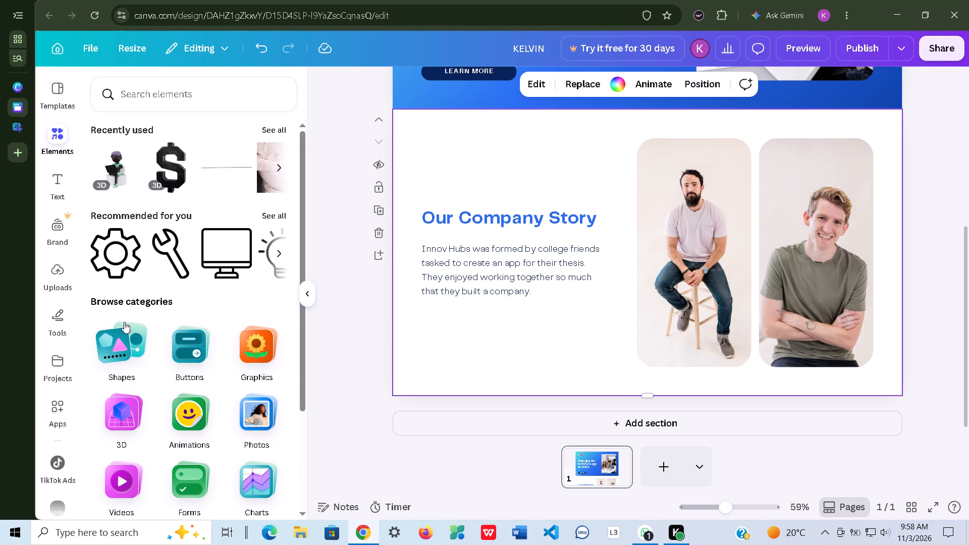
pyautogui.scroll(-2, 124, 321)
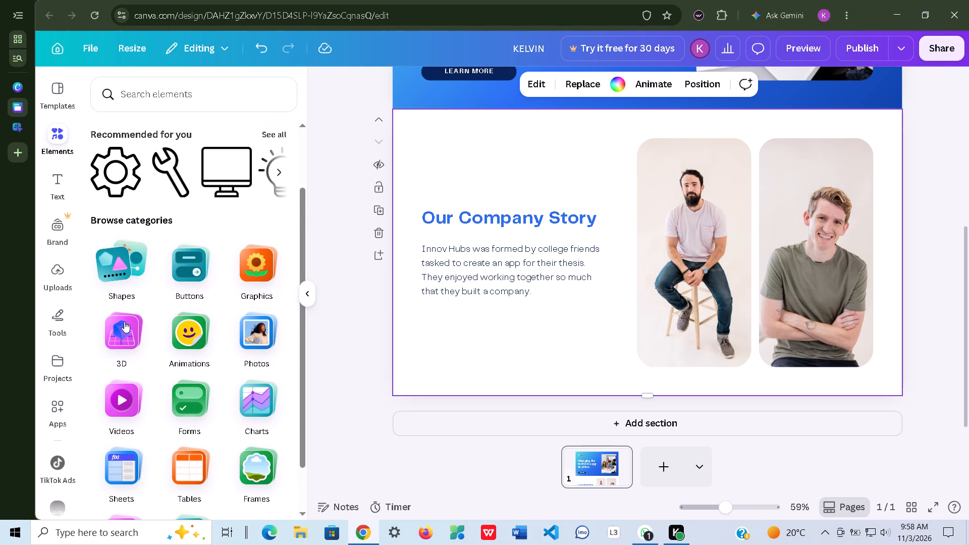
pyautogui.scroll(-1, 124, 321)
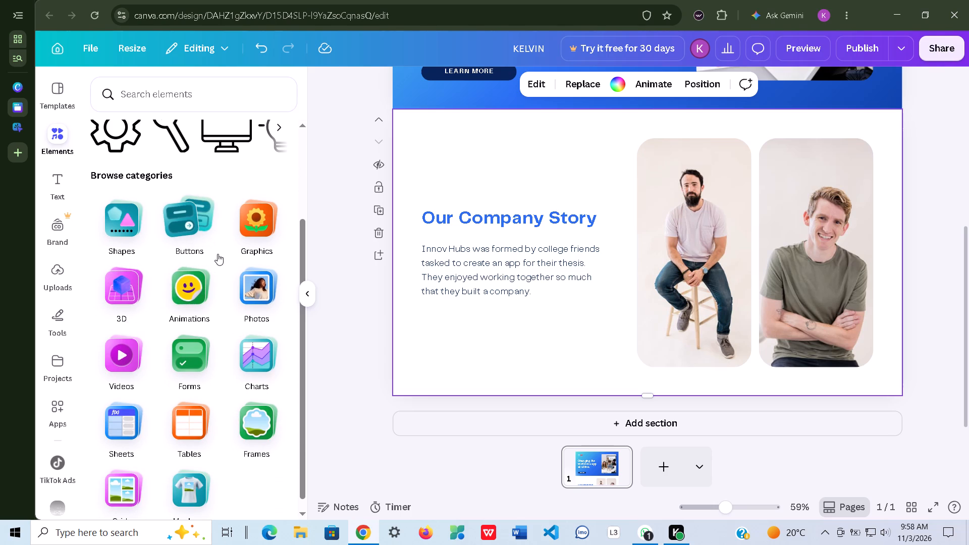
pyautogui.scroll(-1, 134, 346)
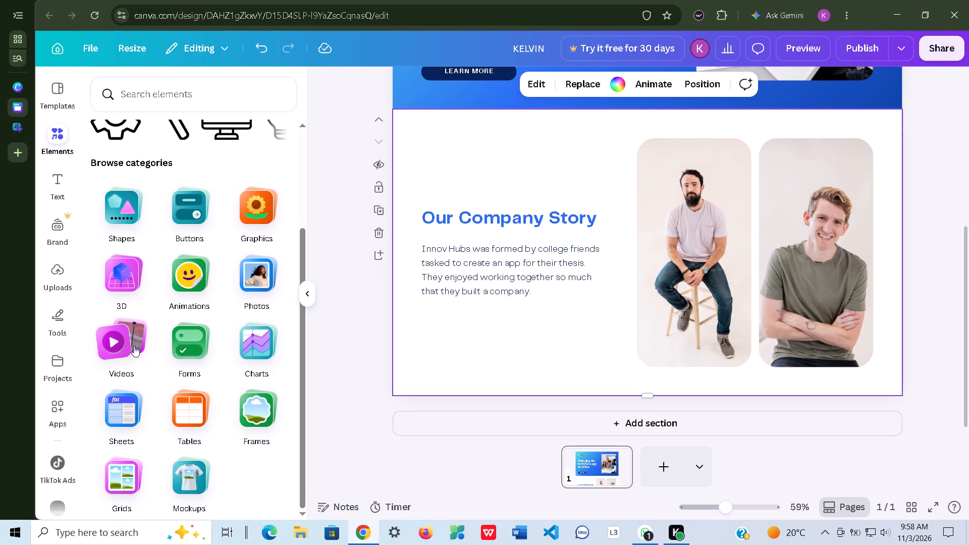
pyautogui.scroll(-1, 134, 346)
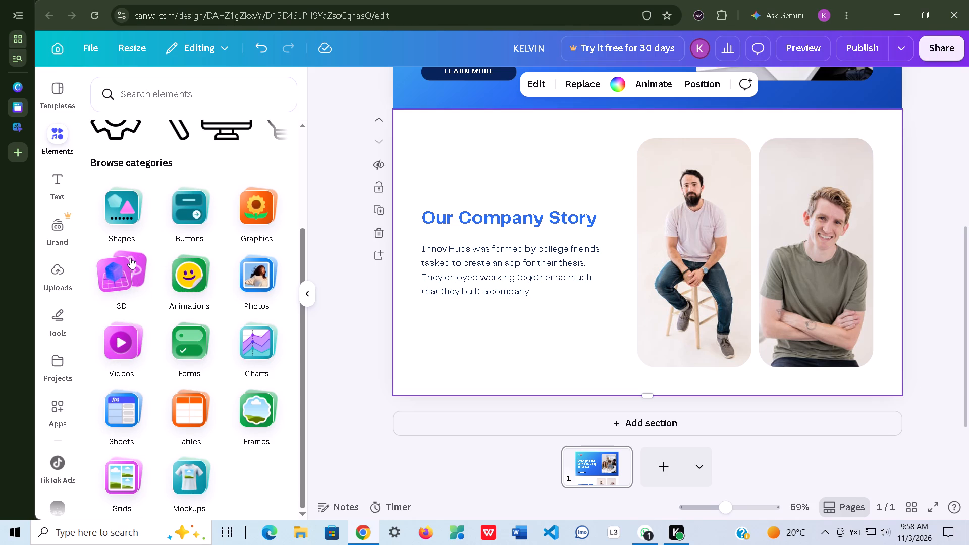
# Open the Shapes category in Elements and look through its shape groups, from Lines down to Abstract shapes.
pyautogui.click(129, 226)
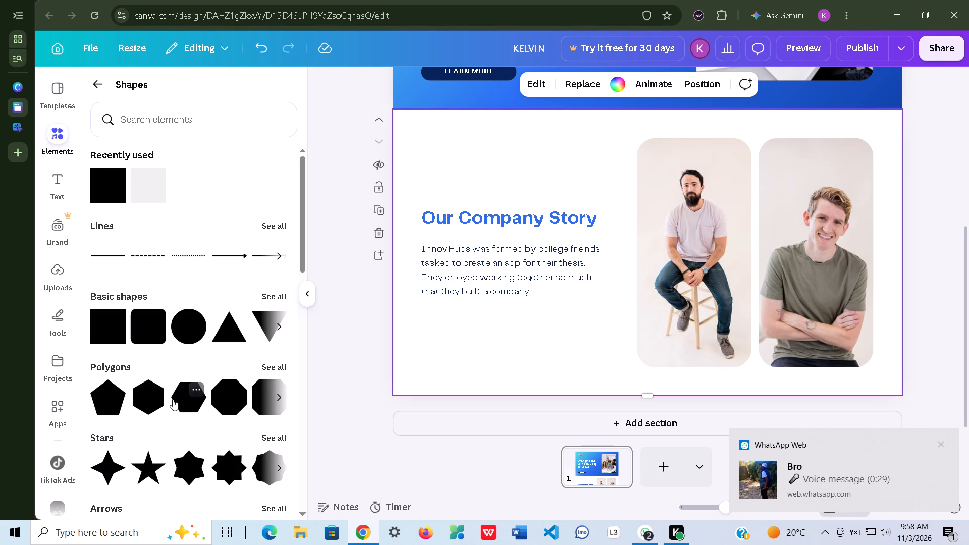
pyautogui.click(940, 448)
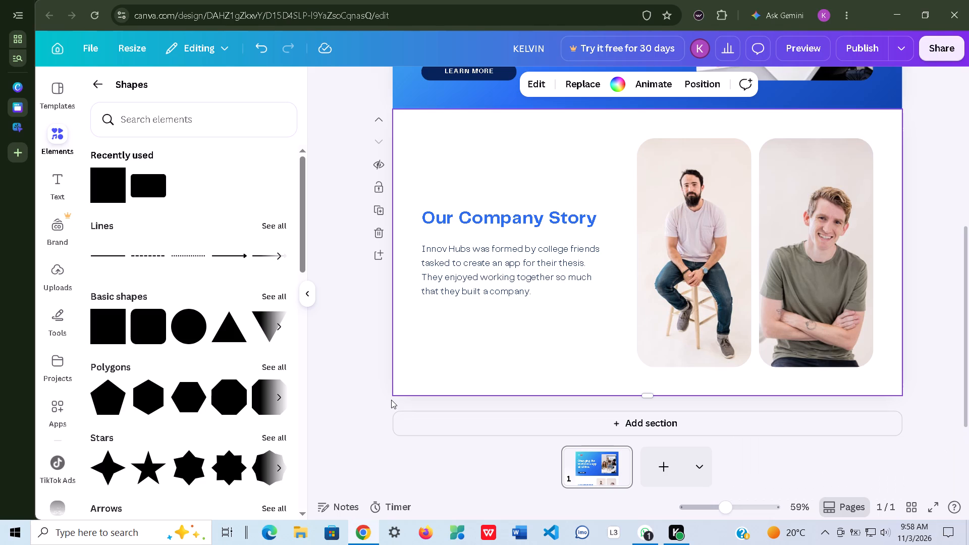
pyautogui.scroll(-1, 195, 341)
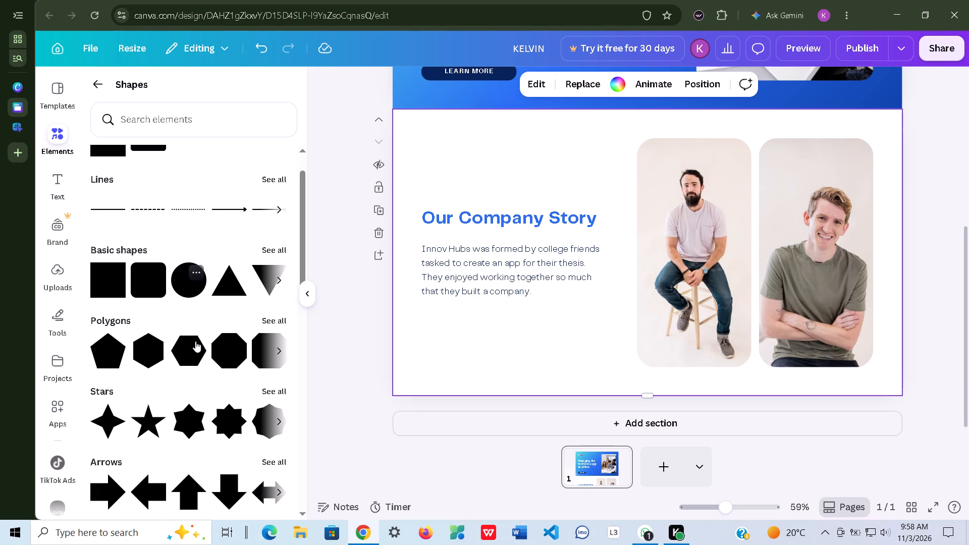
pyautogui.scroll(-2, 195, 341)
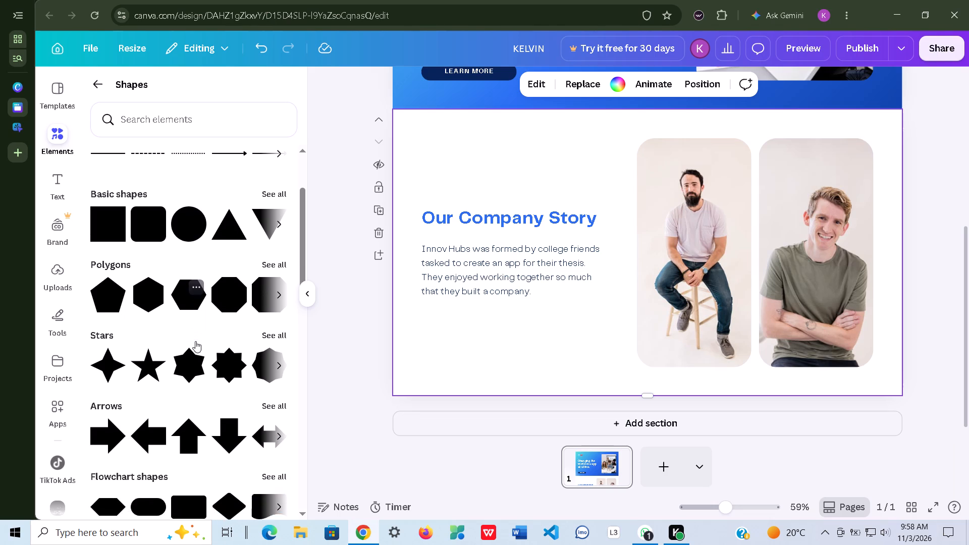
pyautogui.scroll(-2, 195, 341)
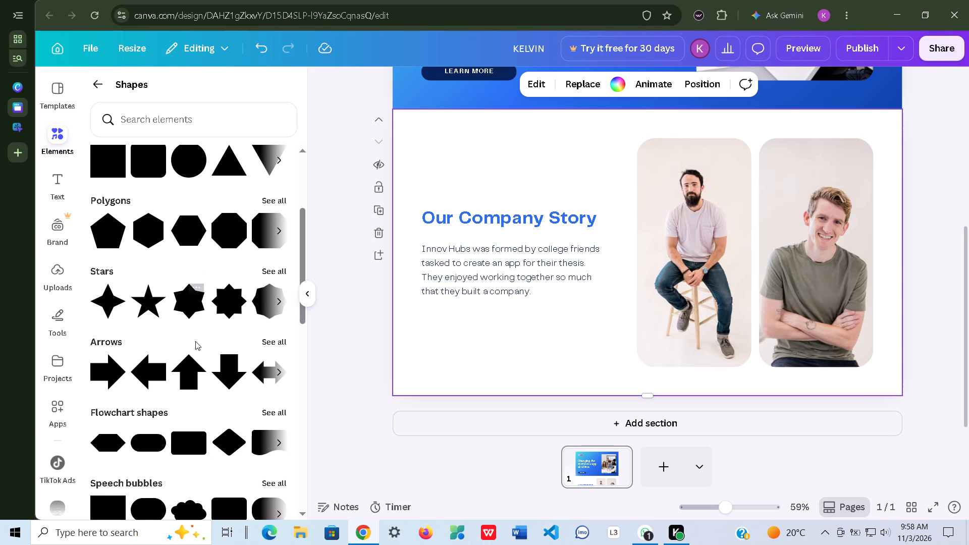
pyautogui.scroll(-2, 195, 341)
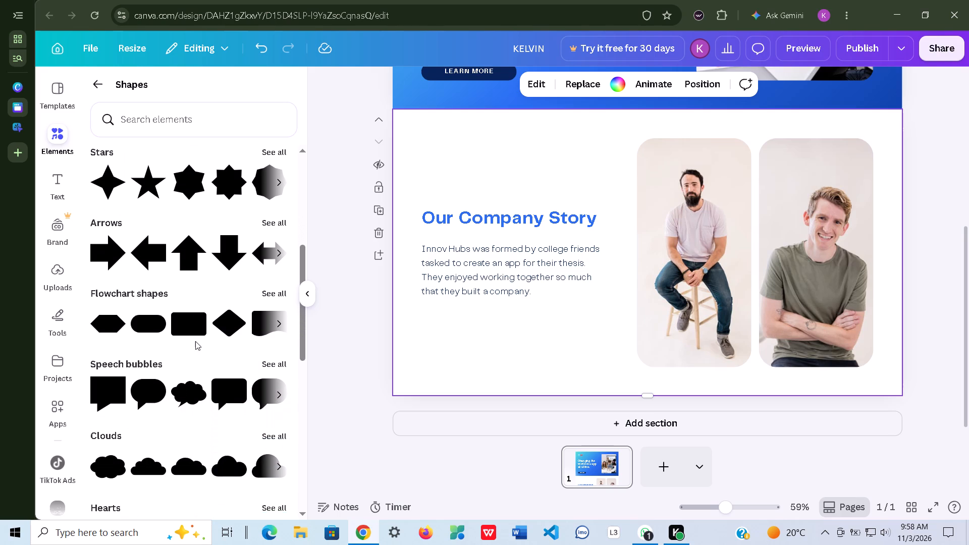
pyautogui.scroll(-2, 195, 341)
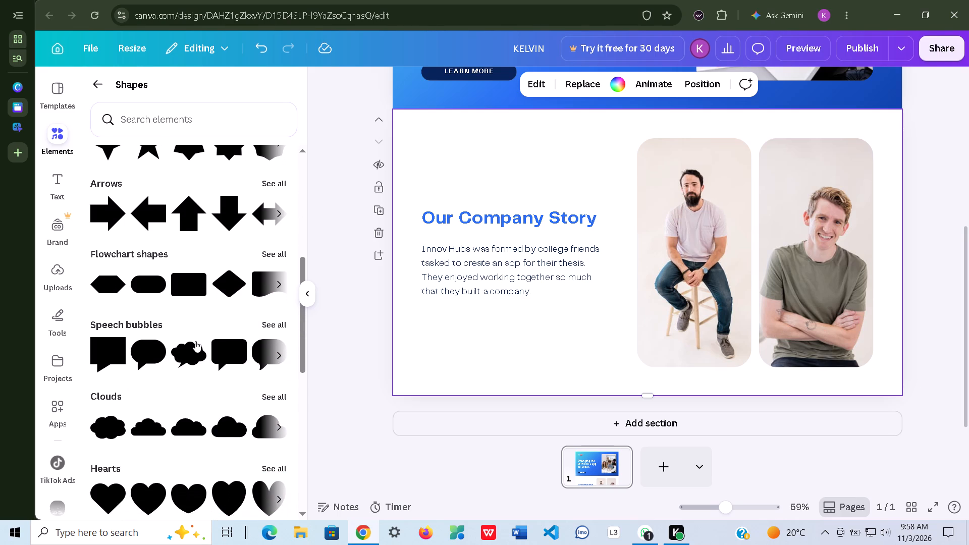
pyautogui.scroll(-2, 195, 341)
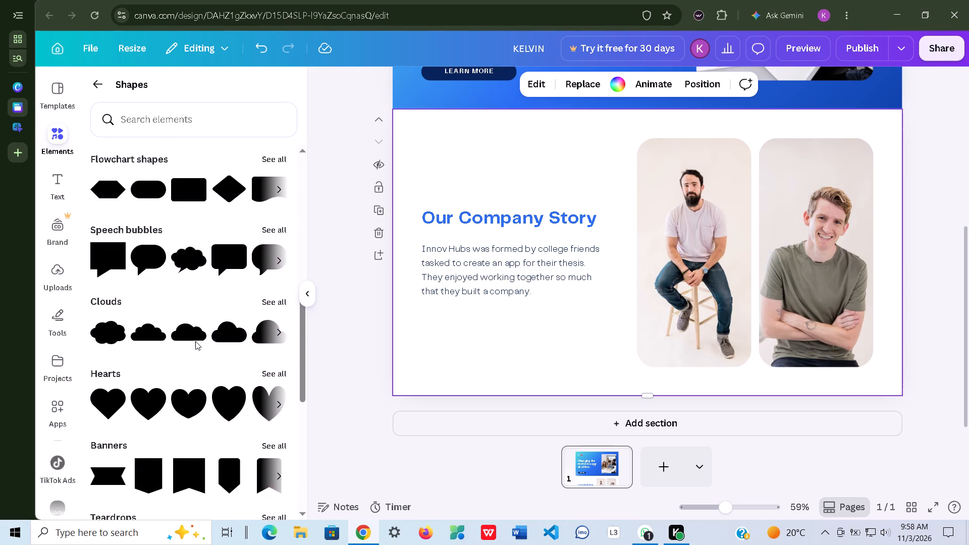
pyautogui.scroll(-3, 195, 341)
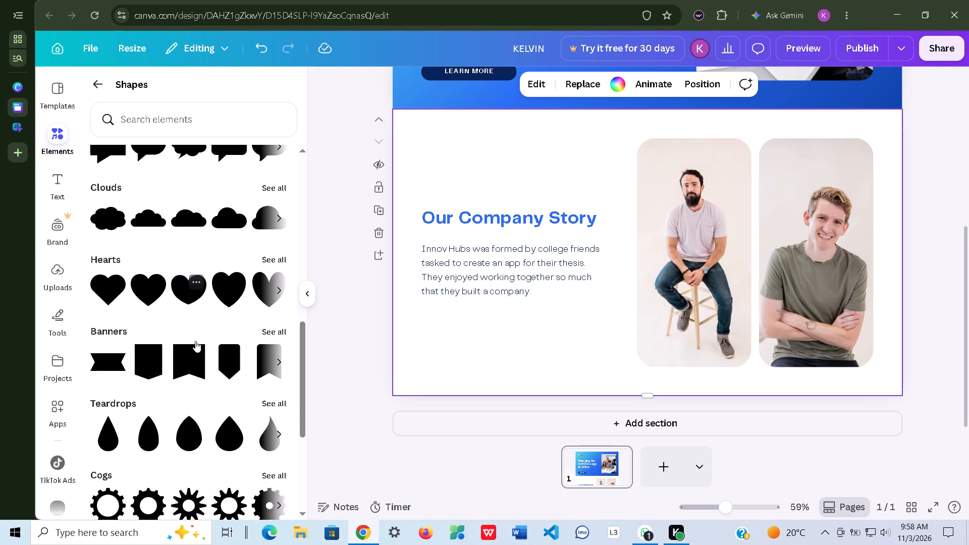
pyautogui.scroll(-3, 195, 341)
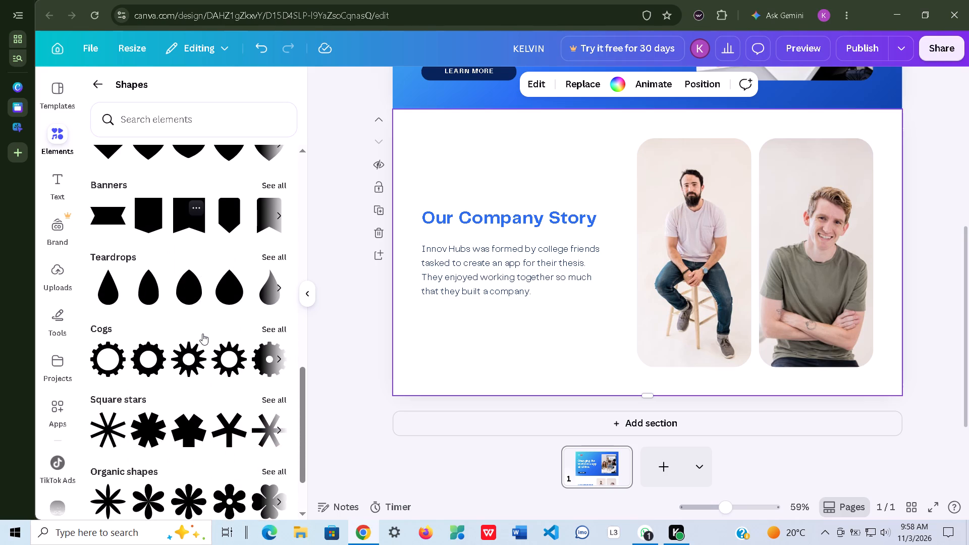
pyautogui.scroll(-3, 202, 334)
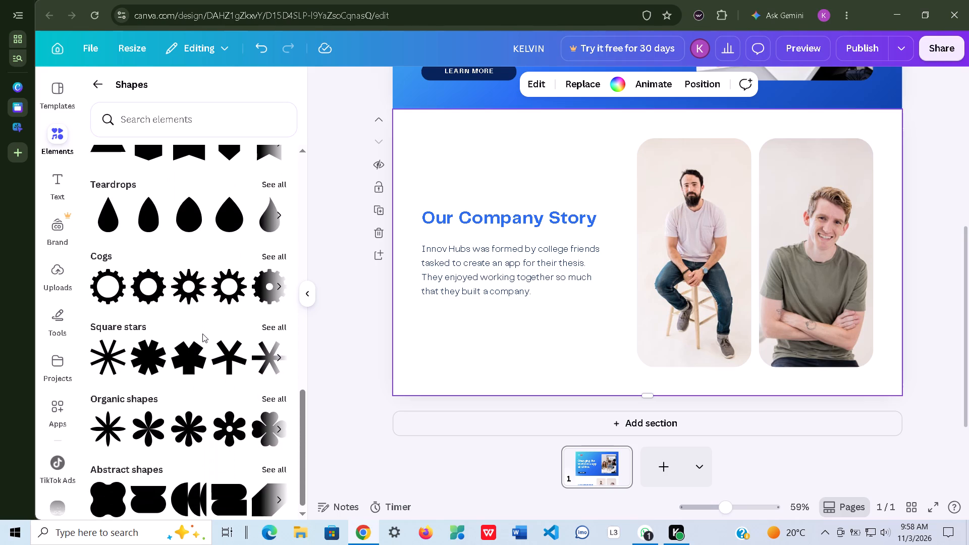
pyautogui.scroll(-2, 202, 334)
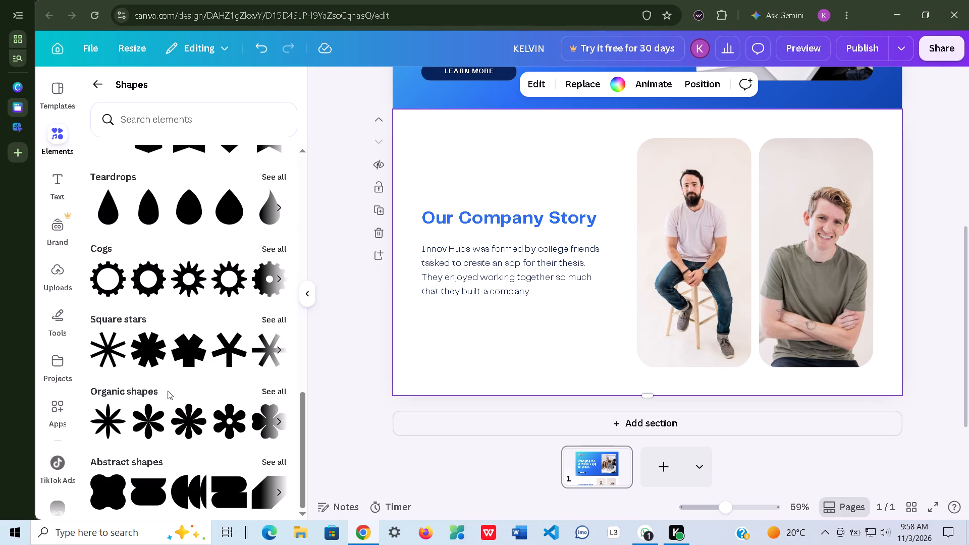
pyautogui.scroll(3, 168, 391)
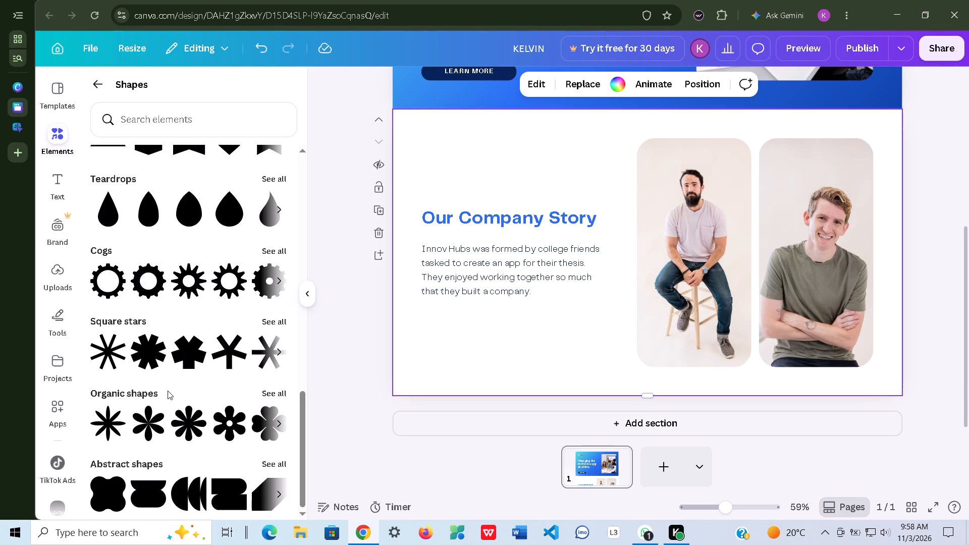
pyautogui.scroll(8, 168, 391)
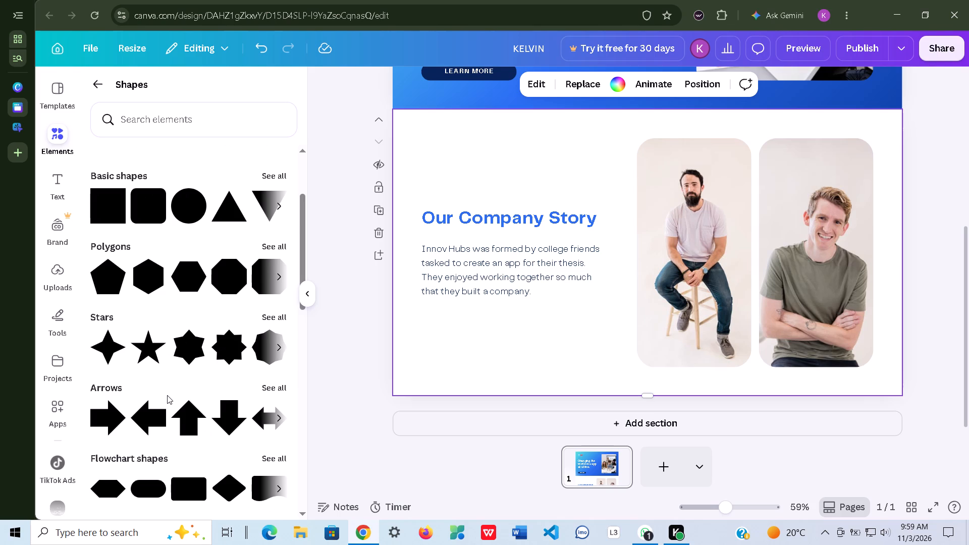
pyautogui.scroll(1, 167, 395)
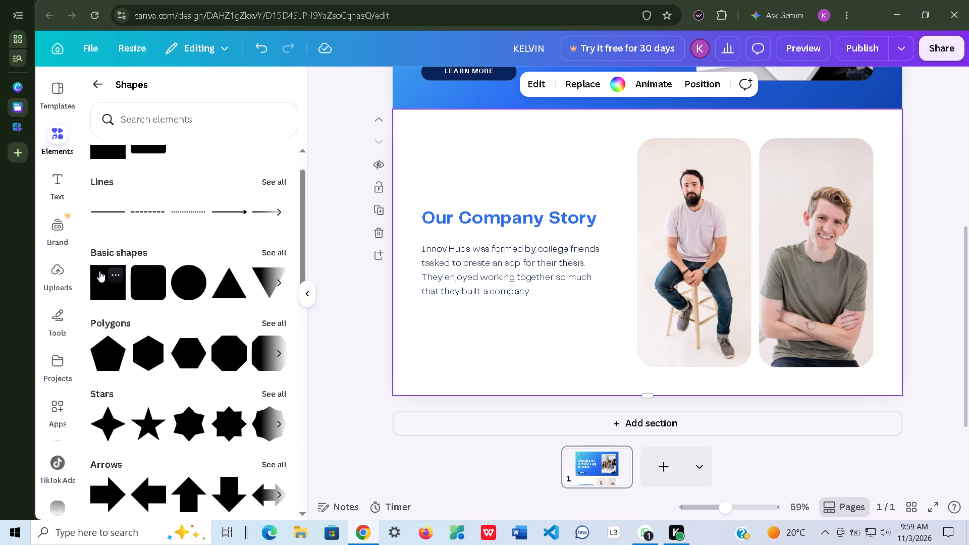
# Add a rounded square from Basic shapes and move it directly above the Our Company Story heading.
pyautogui.click(138, 282)
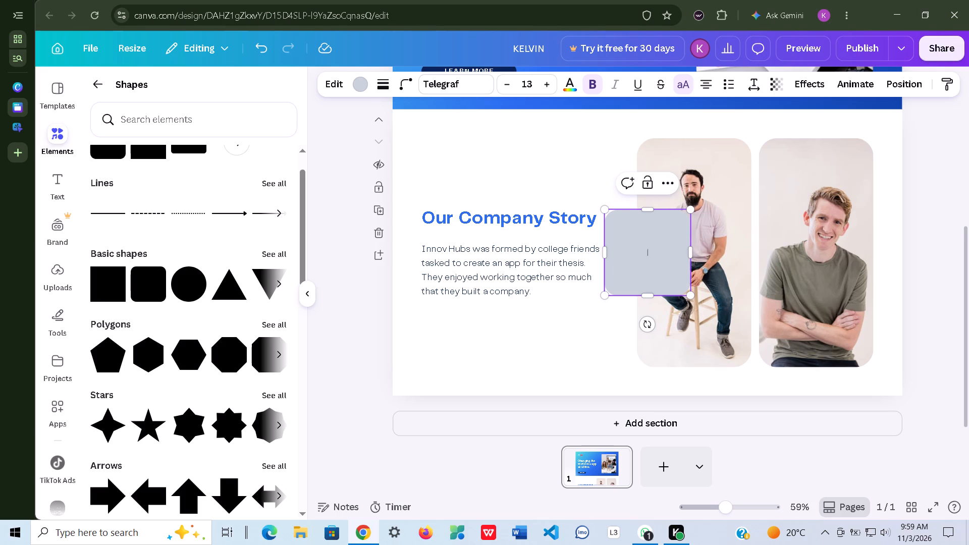
pyautogui.moveTo(672, 252); pyautogui.dragTo(627, 223)
pyautogui.moveTo(627, 223); pyautogui.dragTo(606, 208)
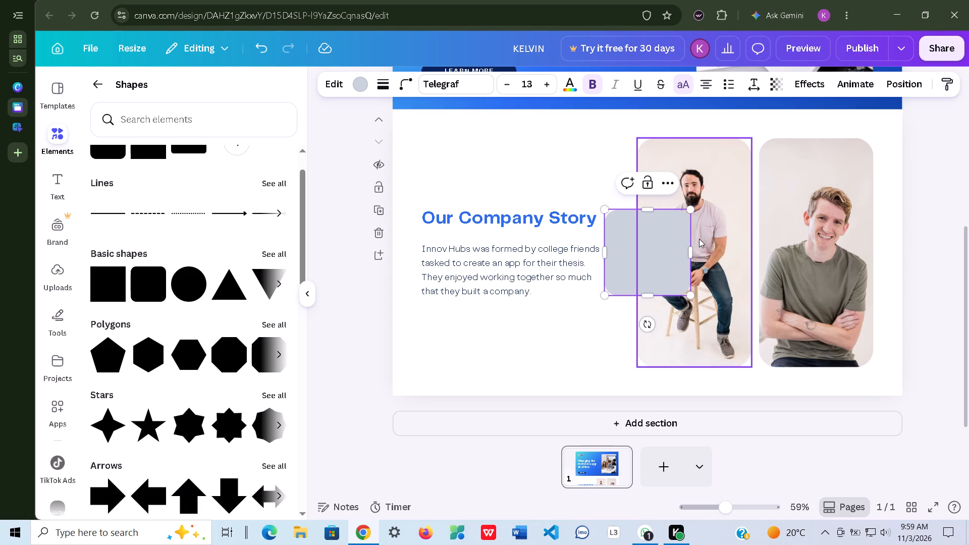
pyautogui.moveTo(678, 243); pyautogui.dragTo(619, 213)
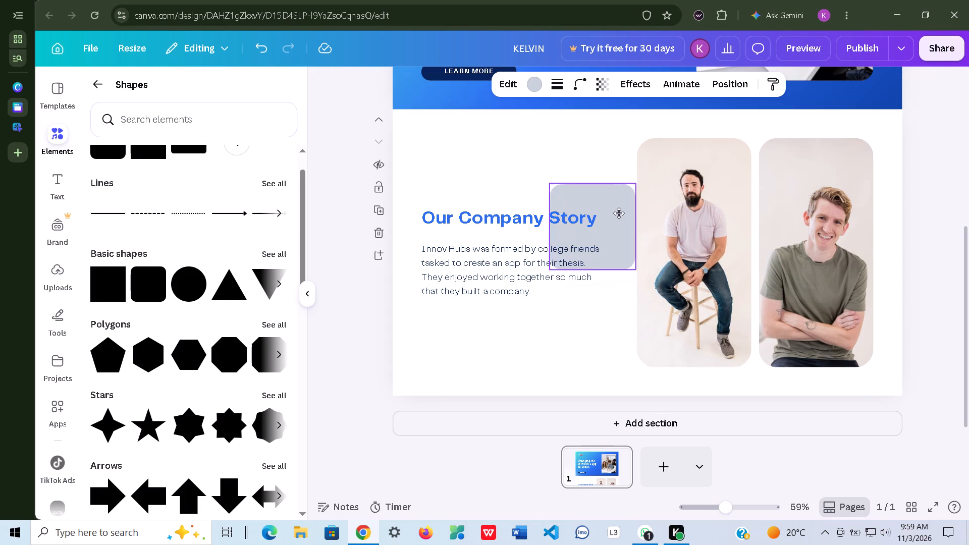
pyautogui.moveTo(619, 213); pyautogui.dragTo(519, 148)
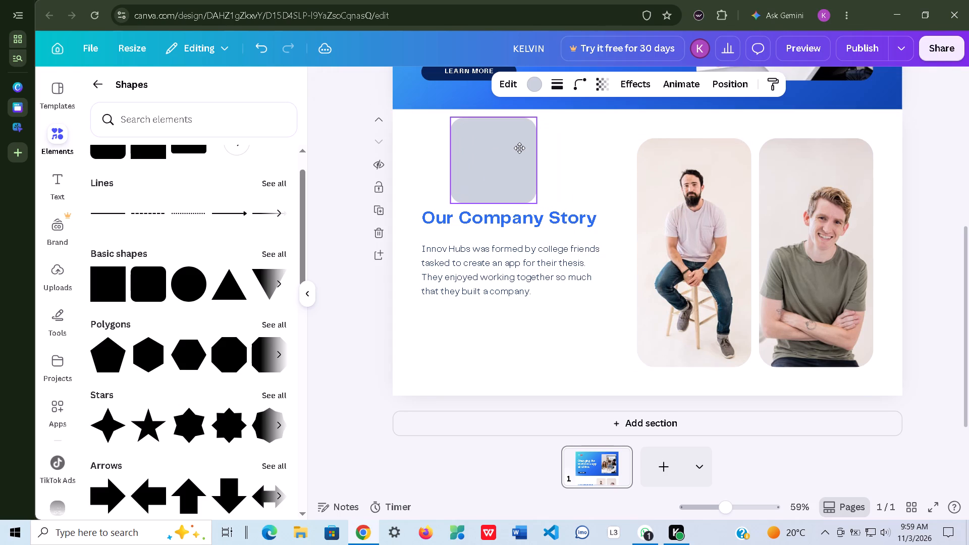
pyautogui.moveTo(519, 148); pyautogui.dragTo(488, 149)
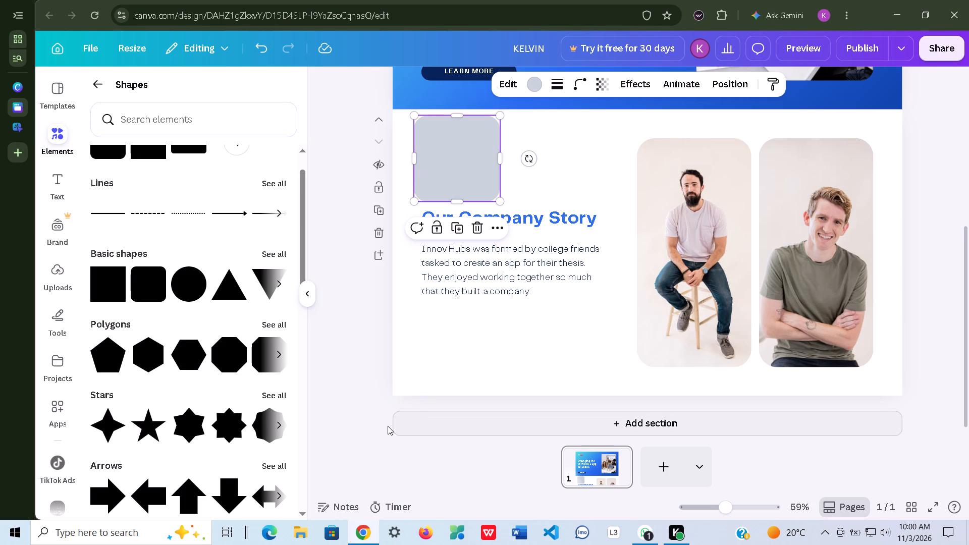
# Open the text inside the grey rounded square for editing.
pyautogui.click(451, 158)
pyautogui.click(432, 148)
pyautogui.doubleClick(432, 148)
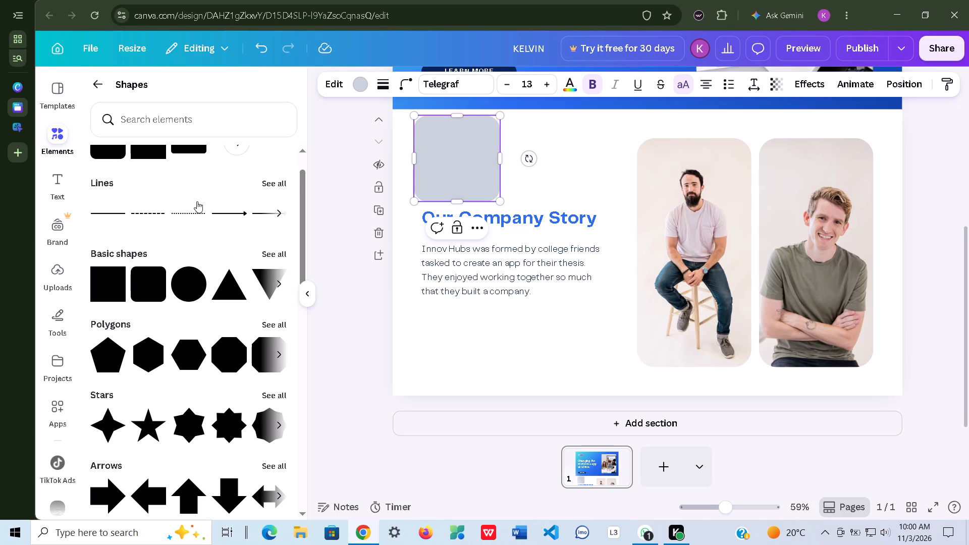
# Look through the Shapes groups again for another shape, briefly checking the template's pages as well.
pyautogui.scroll(1, 197, 206)
pyautogui.scroll(-2, 197, 206)
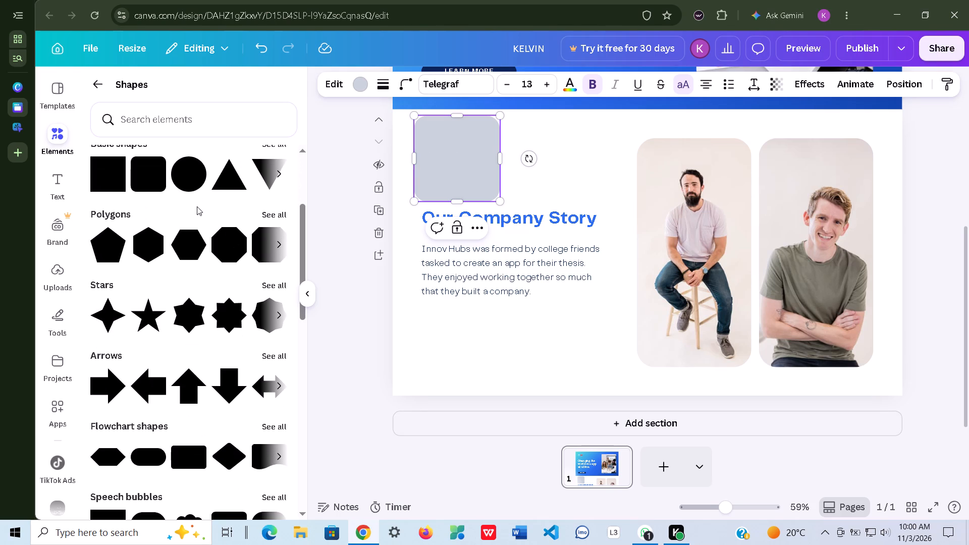
pyautogui.scroll(-4, 197, 206)
pyautogui.click(197, 206)
pyautogui.scroll(-4, 197, 206)
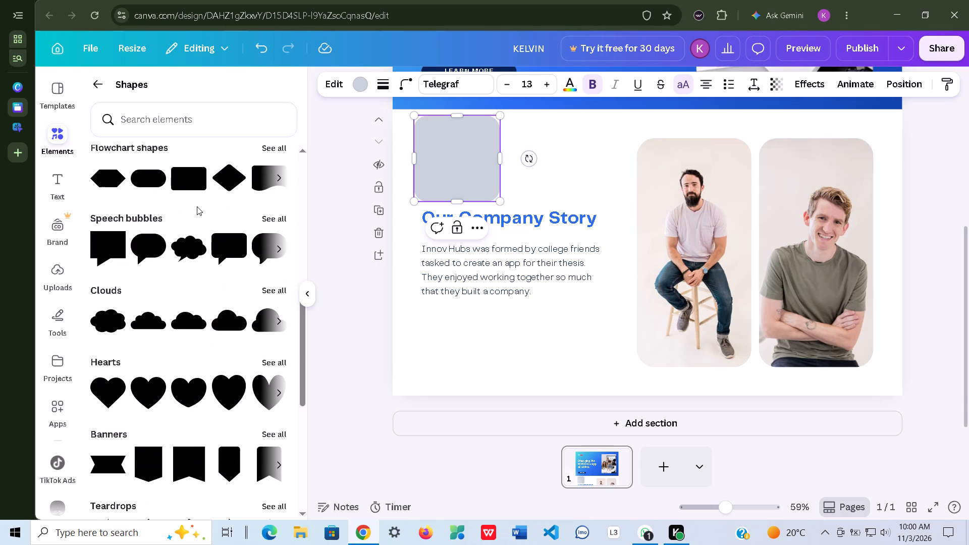
pyautogui.scroll(-4, 197, 206)
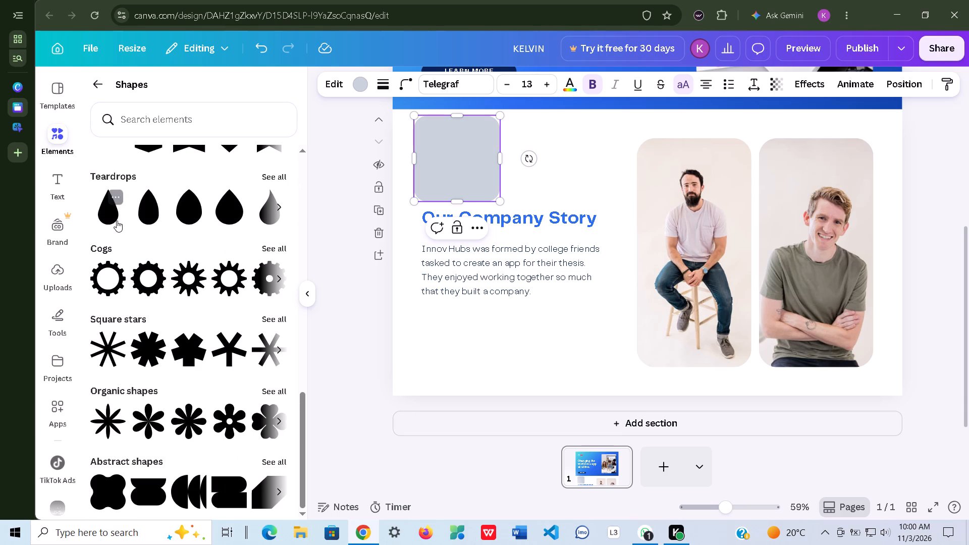
pyautogui.scroll(1, 117, 221)
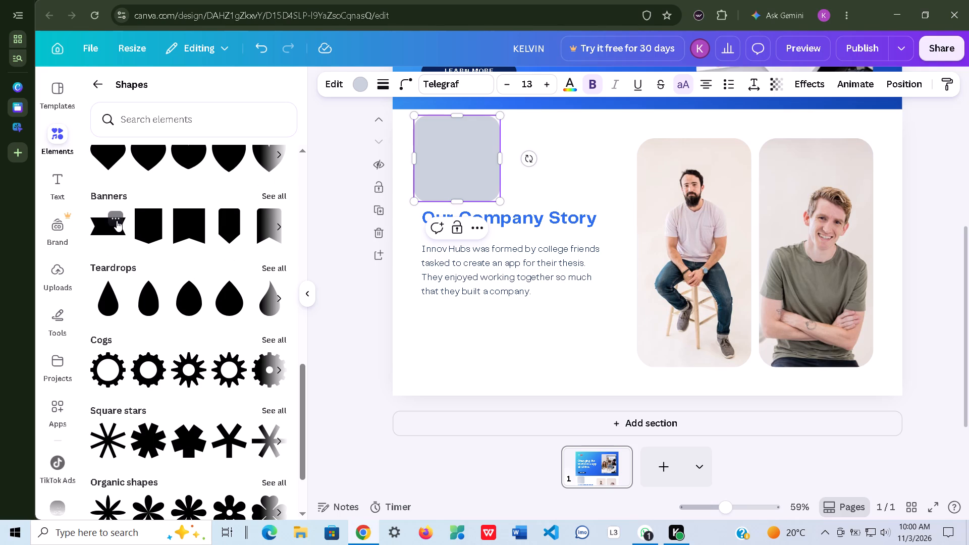
pyautogui.scroll(3, 117, 221)
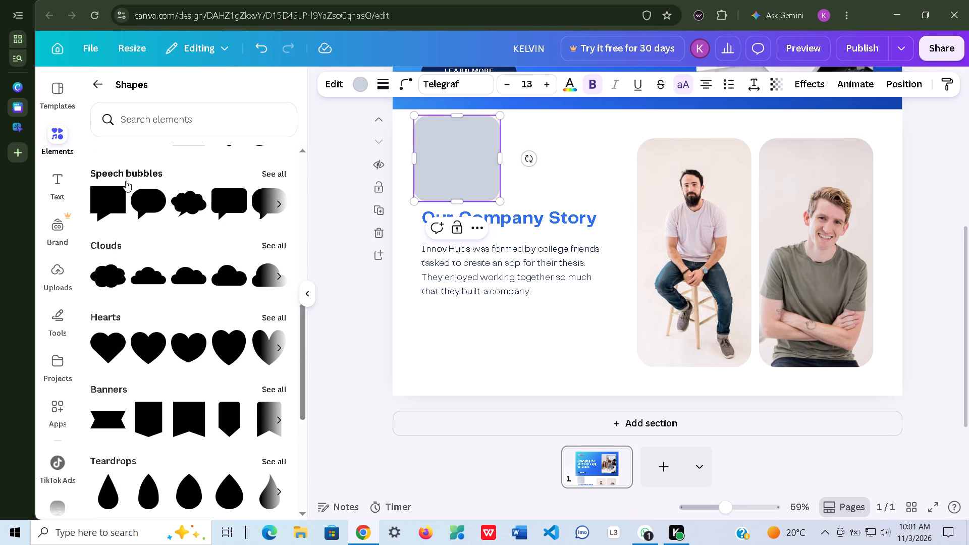
pyautogui.click(67, 99)
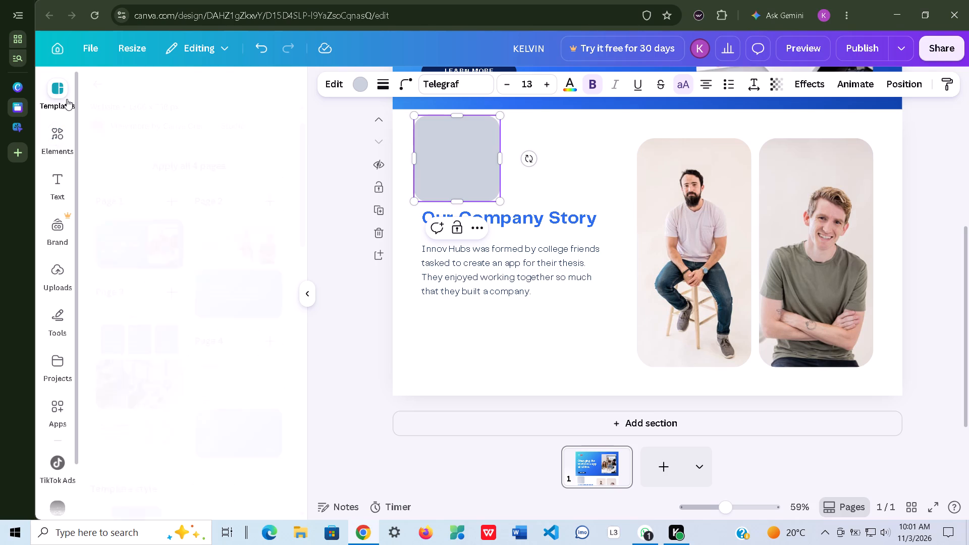
pyautogui.click(53, 142)
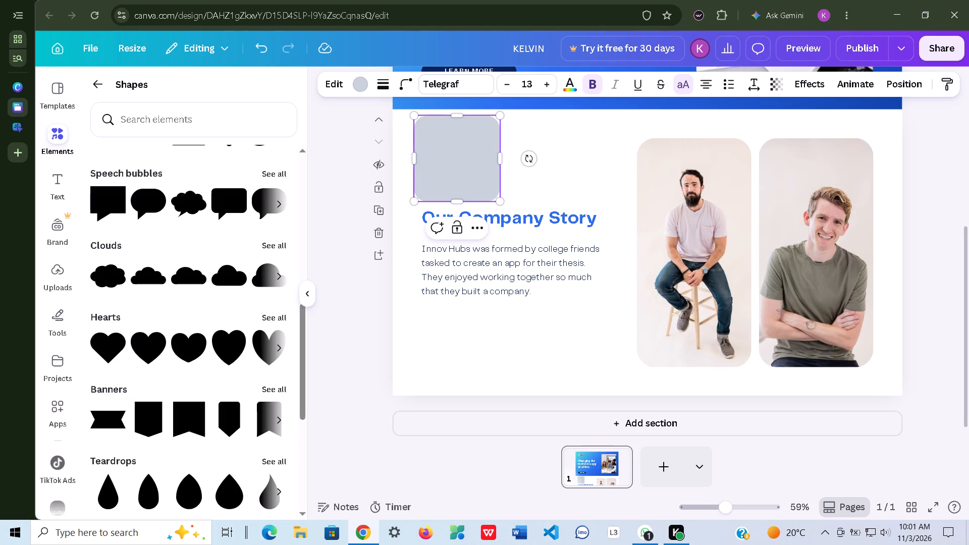
pyautogui.scroll(-6, 146, 298)
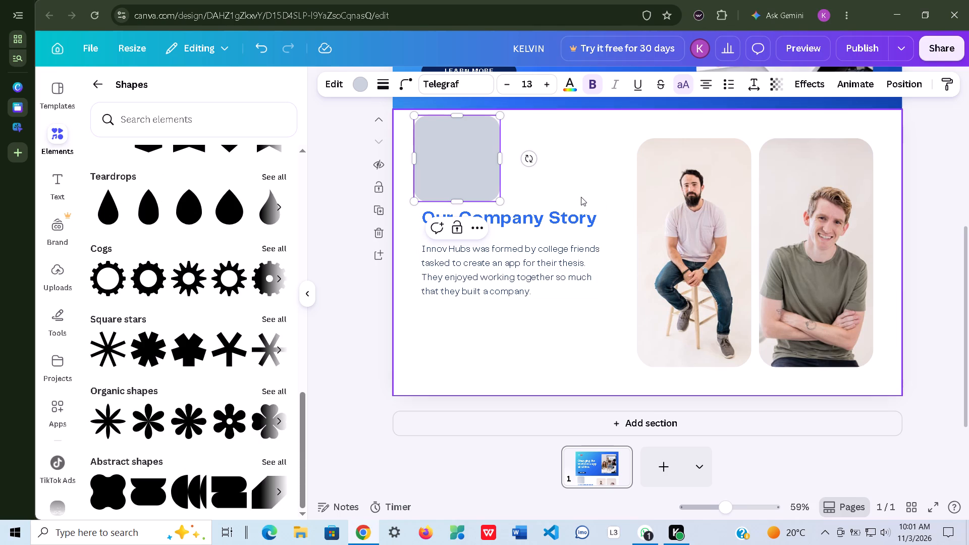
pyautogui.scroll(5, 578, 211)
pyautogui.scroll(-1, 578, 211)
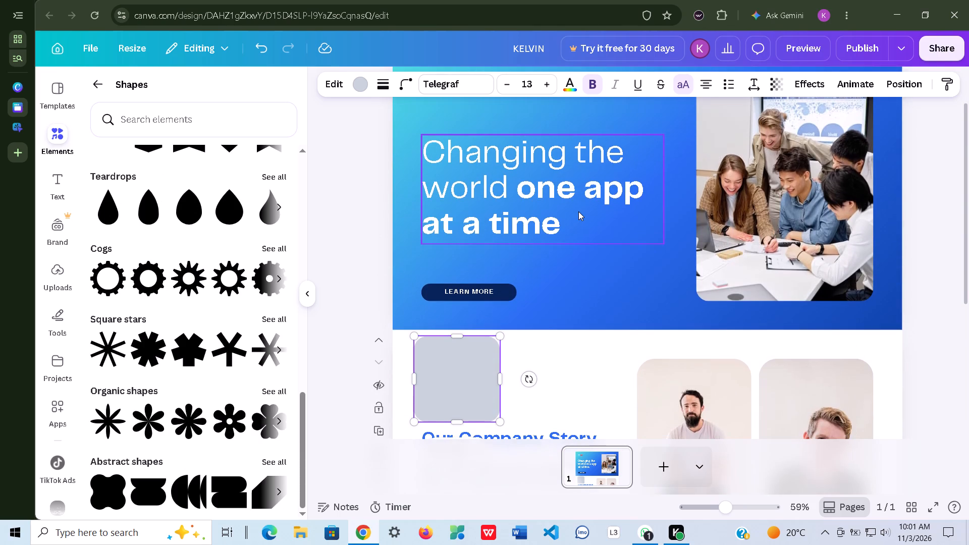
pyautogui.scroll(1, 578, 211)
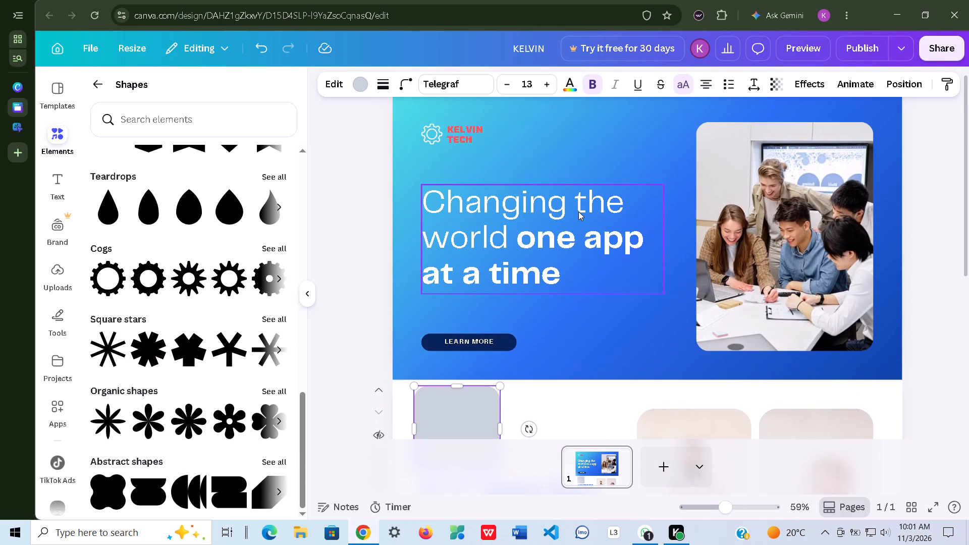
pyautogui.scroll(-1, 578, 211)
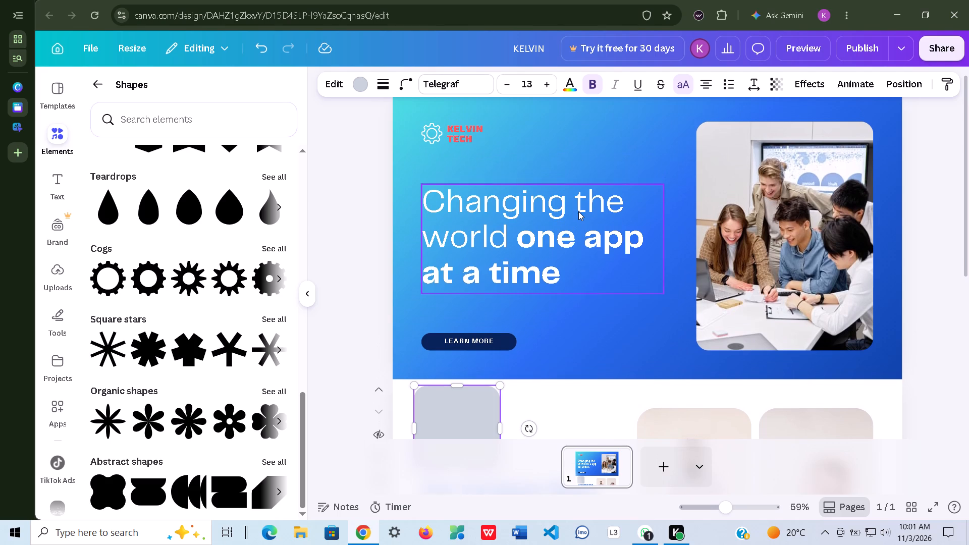
# Add the thick-ringed second cog from the Cogs shapes and place it over the grey rounded square above Our Company Story.
pyautogui.scroll(-1, 578, 211)
pyautogui.scroll(1, 578, 211)
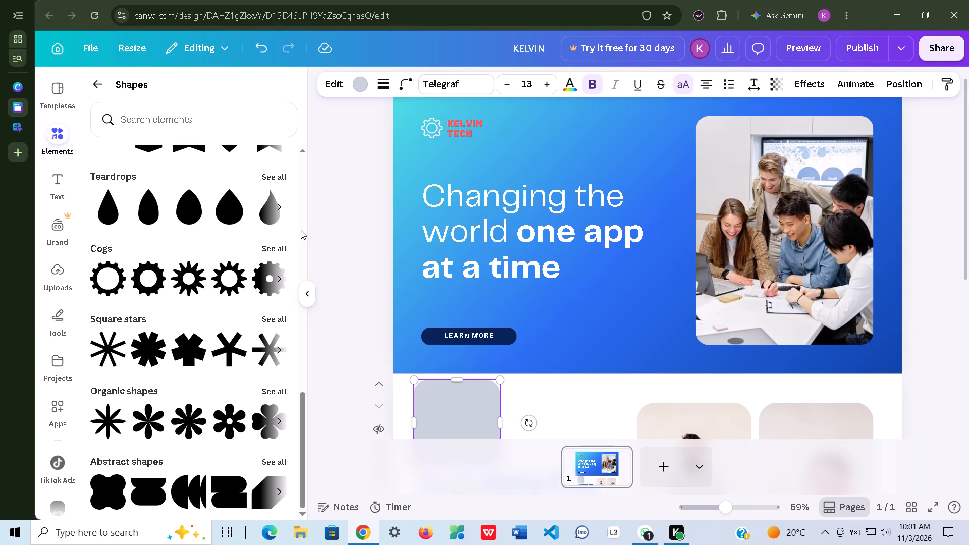
pyautogui.click(277, 246)
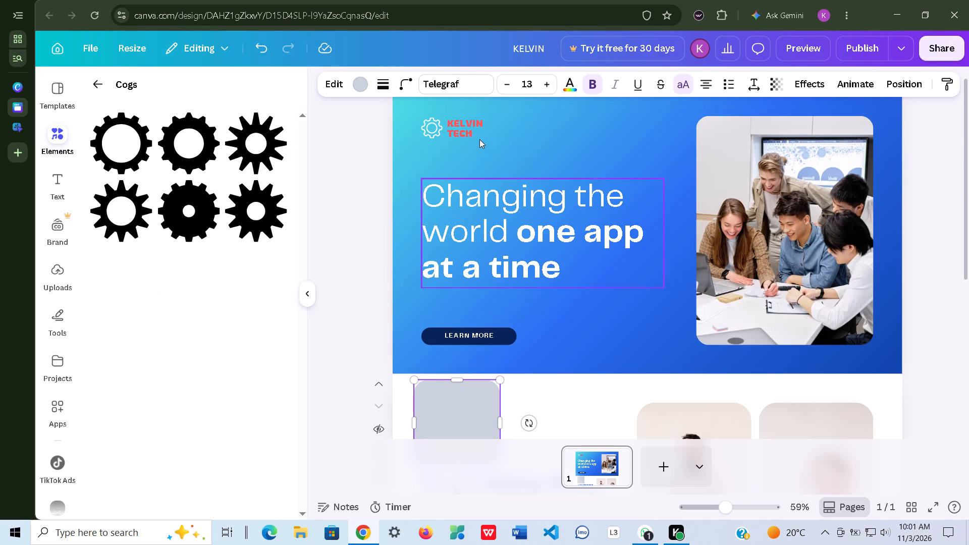
pyautogui.scroll(-3, 503, 290)
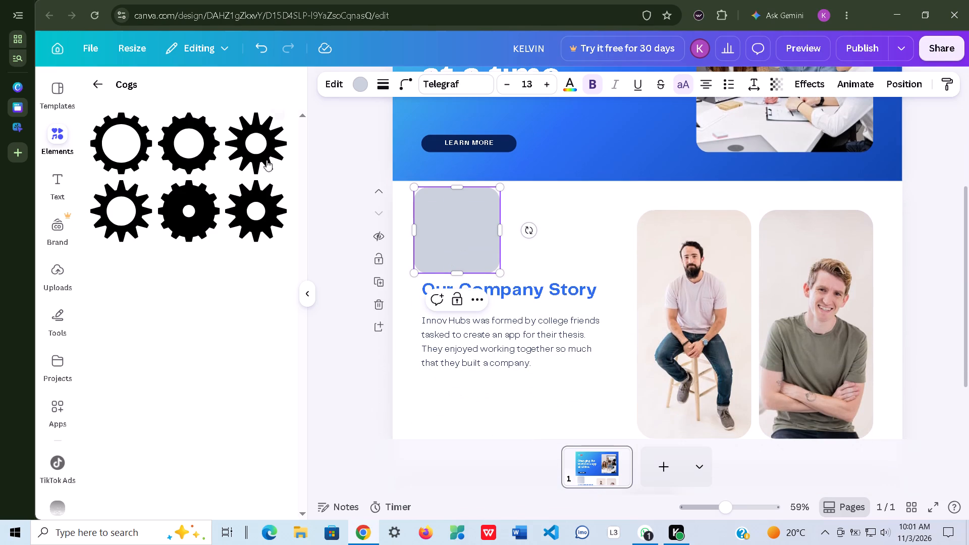
pyautogui.click(200, 151)
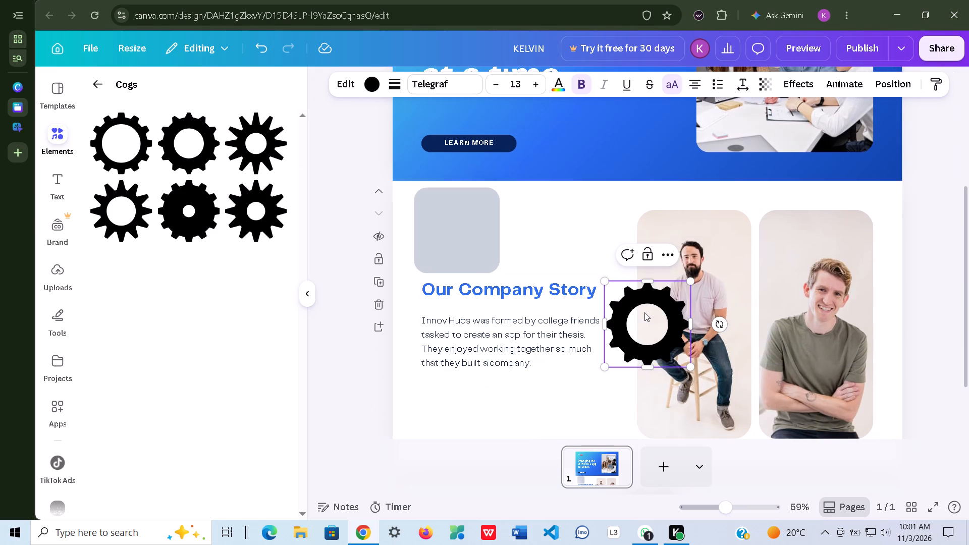
pyautogui.moveTo(644, 312); pyautogui.dragTo(605, 291)
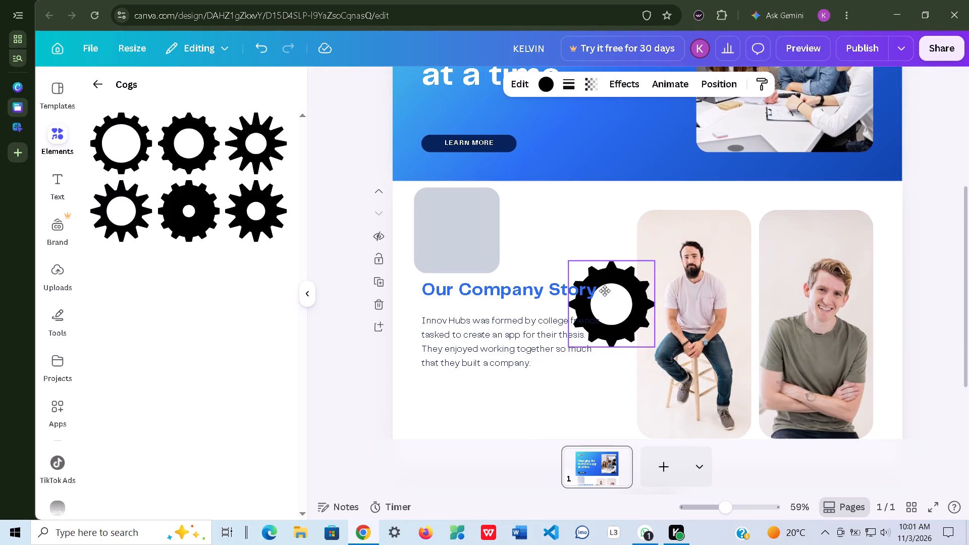
pyautogui.moveTo(605, 291); pyautogui.dragTo(456, 222)
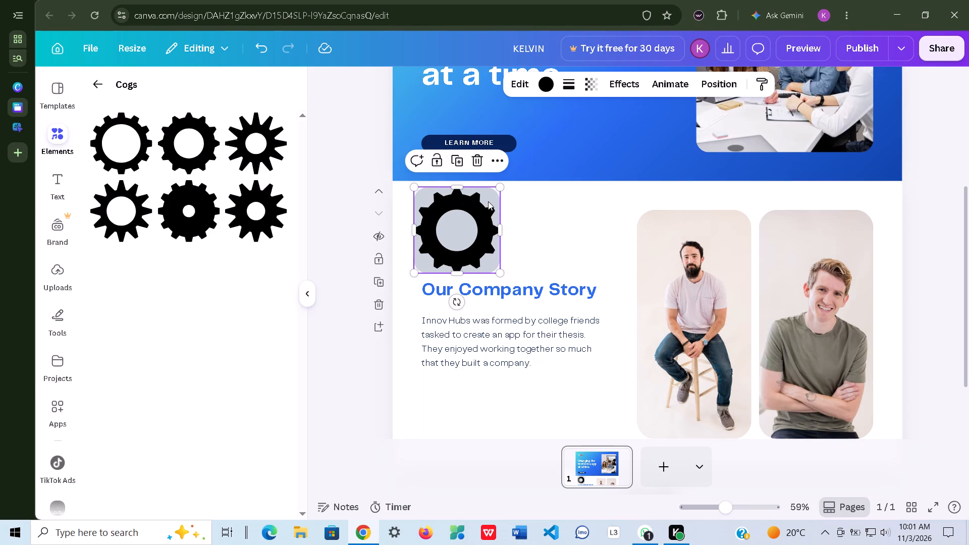
# Move the black cog off the grey rounded square so it sits beside it, towards the photos.
pyautogui.click(488, 200)
pyautogui.click(488, 200)
pyautogui.click(526, 202)
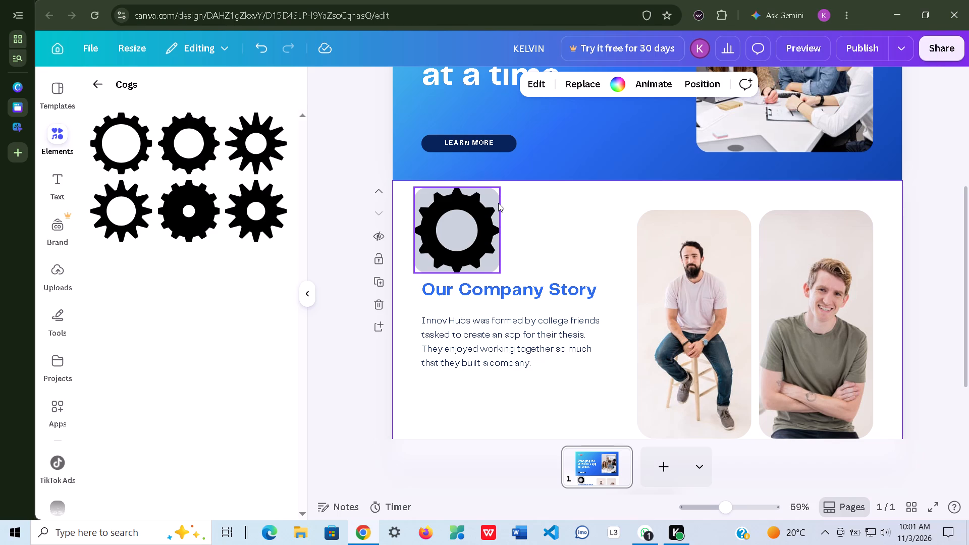
pyautogui.click(490, 196)
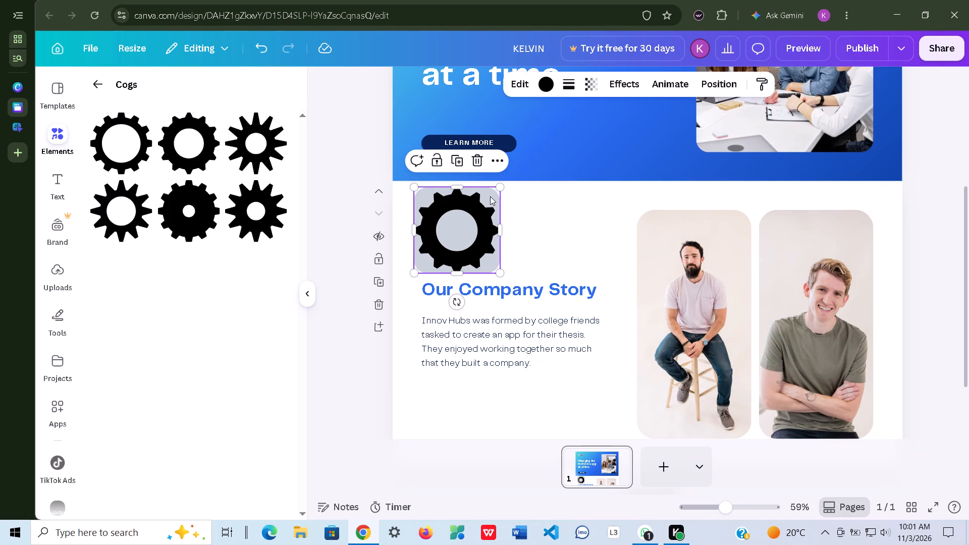
pyautogui.doubleClick(490, 196)
pyautogui.moveTo(475, 216); pyautogui.dragTo(515, 218)
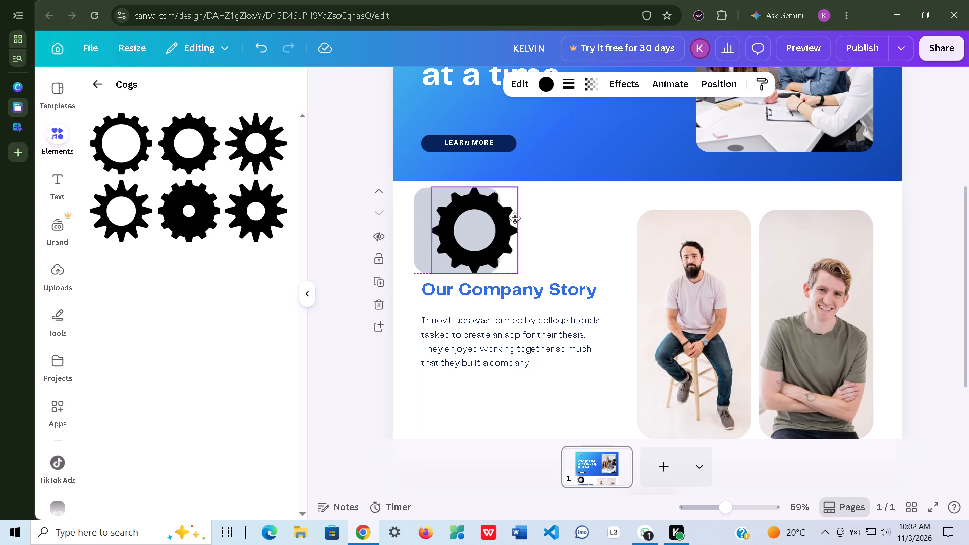
pyautogui.moveTo(515, 218); pyautogui.dragTo(568, 210)
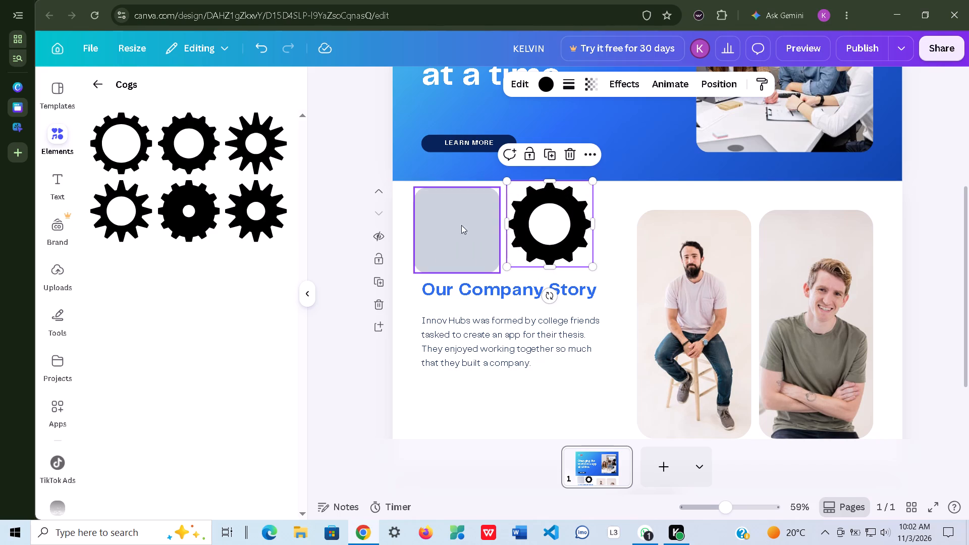
# Recolour the grey rounded square, trying a grey-to-white default gradient first and settling on solid white.
pyautogui.click(456, 225)
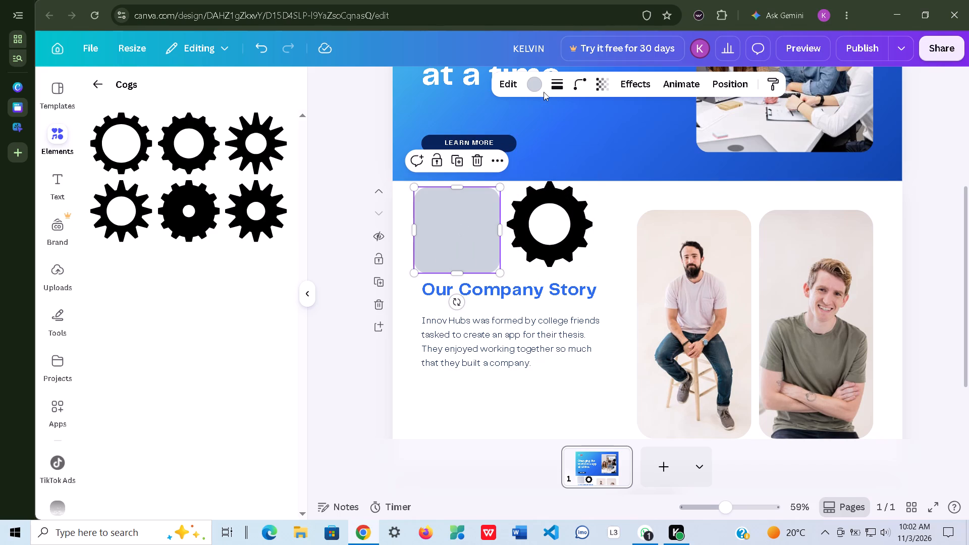
pyautogui.click(538, 84)
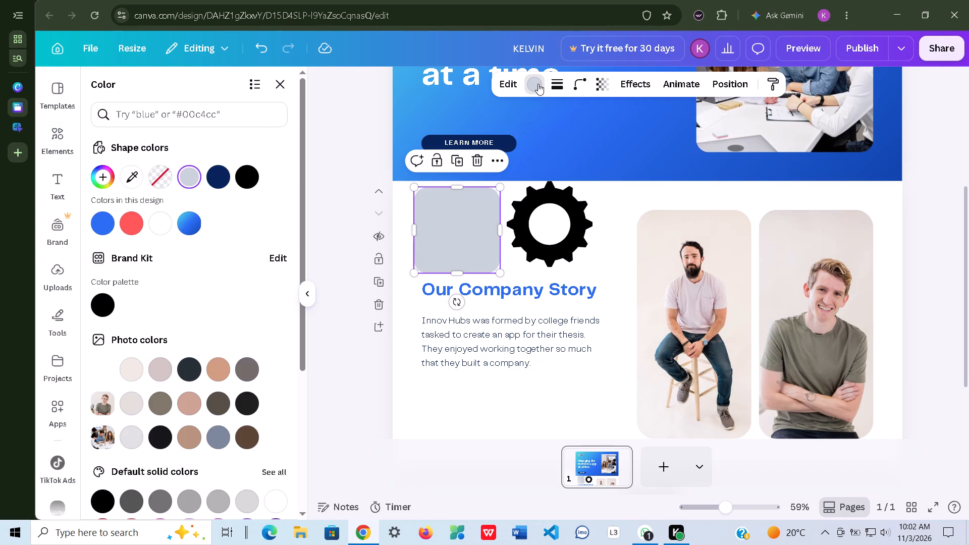
pyautogui.scroll(-1, 140, 397)
pyautogui.scroll(-2, 530, 86)
pyautogui.scroll(-3, 140, 397)
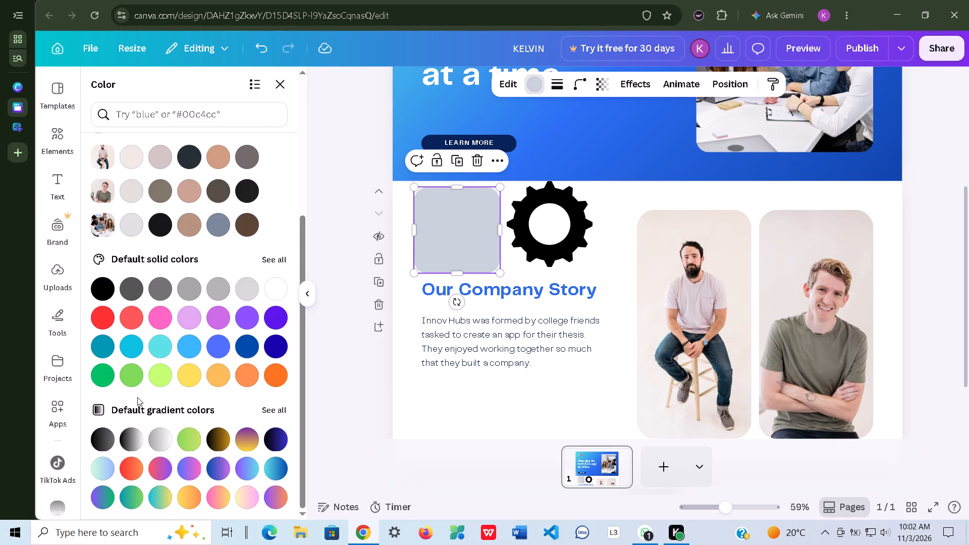
pyautogui.scroll(-1, 156, 369)
pyautogui.click(159, 437)
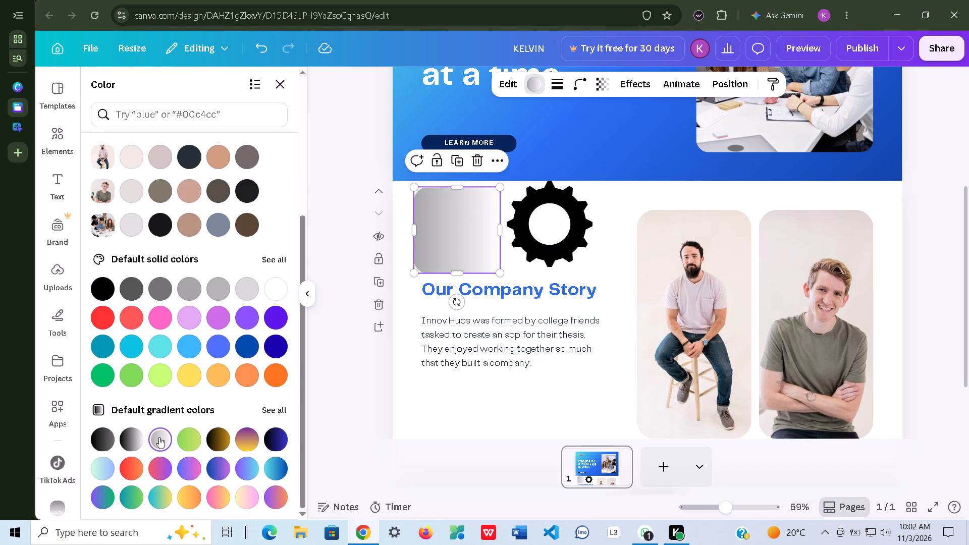
pyautogui.scroll(-2, 159, 437)
pyautogui.click(267, 286)
# Move the black cog back over the white rounded square, above the Our Company Story heading.
pyautogui.click(537, 214)
pyautogui.moveTo(537, 214); pyautogui.dragTo(486, 212)
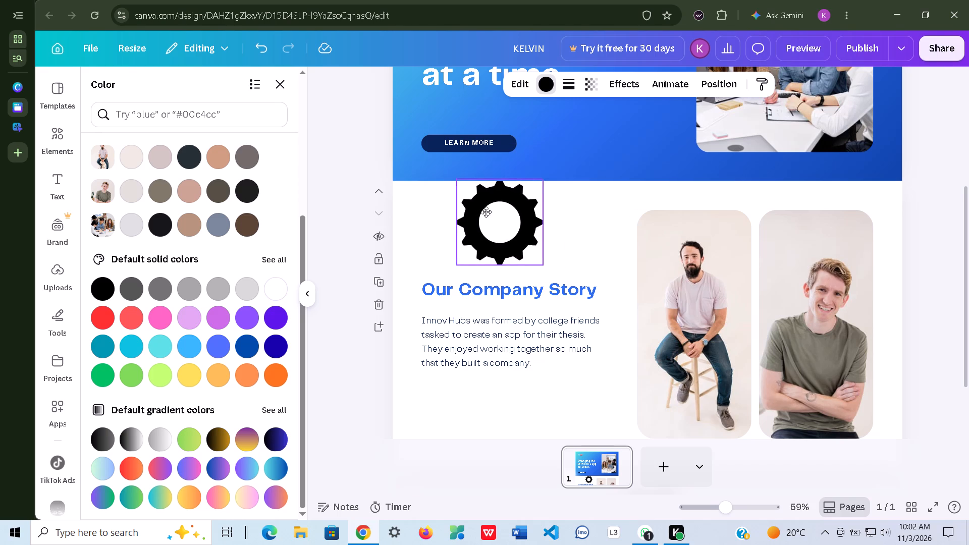
pyautogui.moveTo(486, 212); pyautogui.dragTo(447, 212)
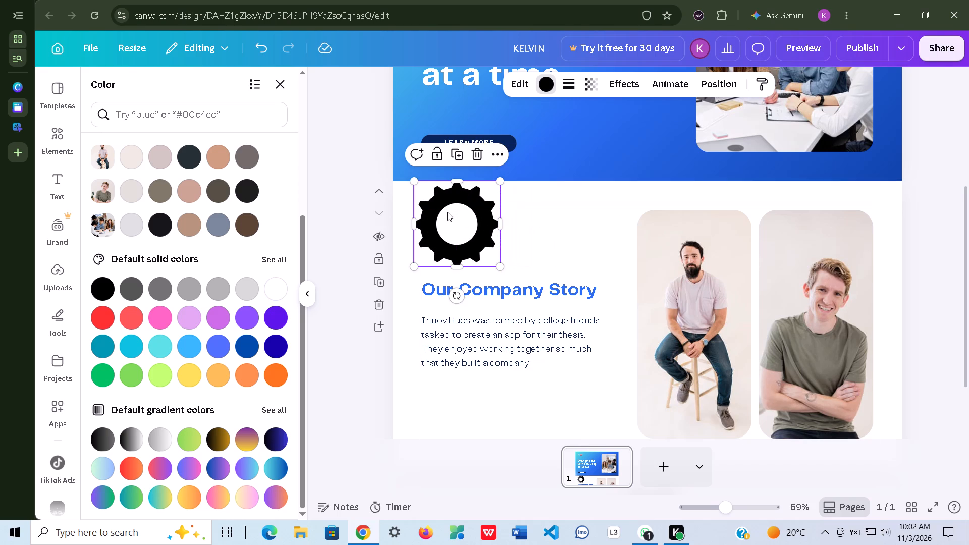
# Recolour the black cog, trying lilac, purple and violet solids, and settle on the black-to-dark-blue default gradient.
pyautogui.click(546, 85)
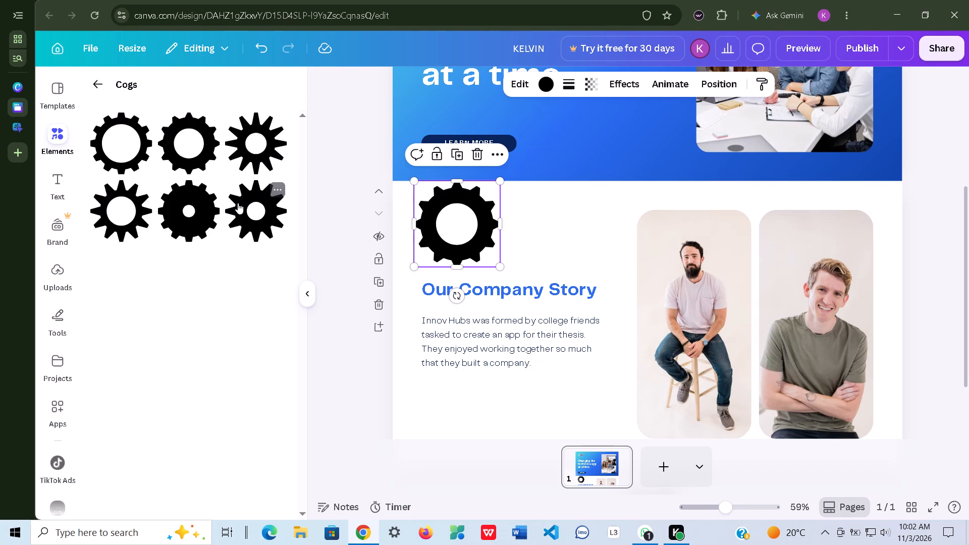
pyautogui.click(539, 204)
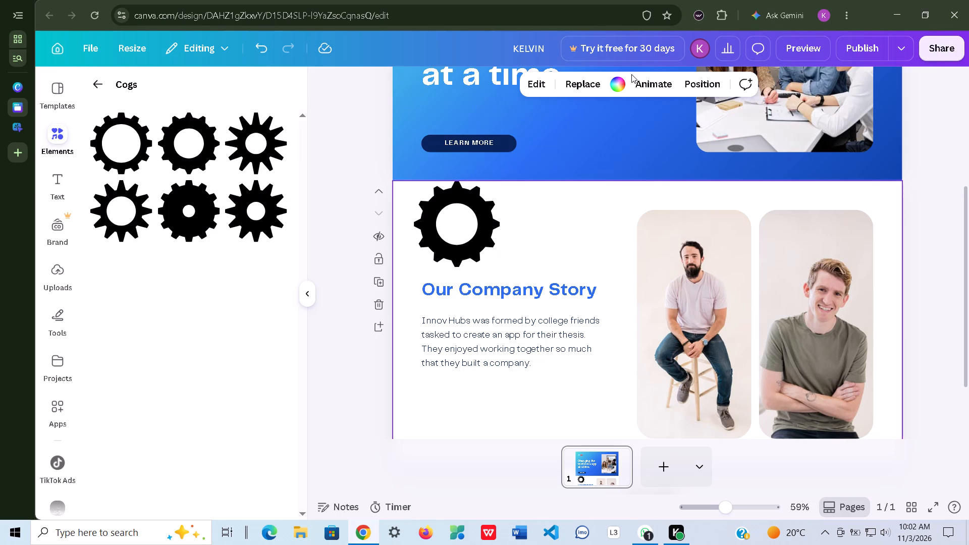
pyautogui.click(476, 199)
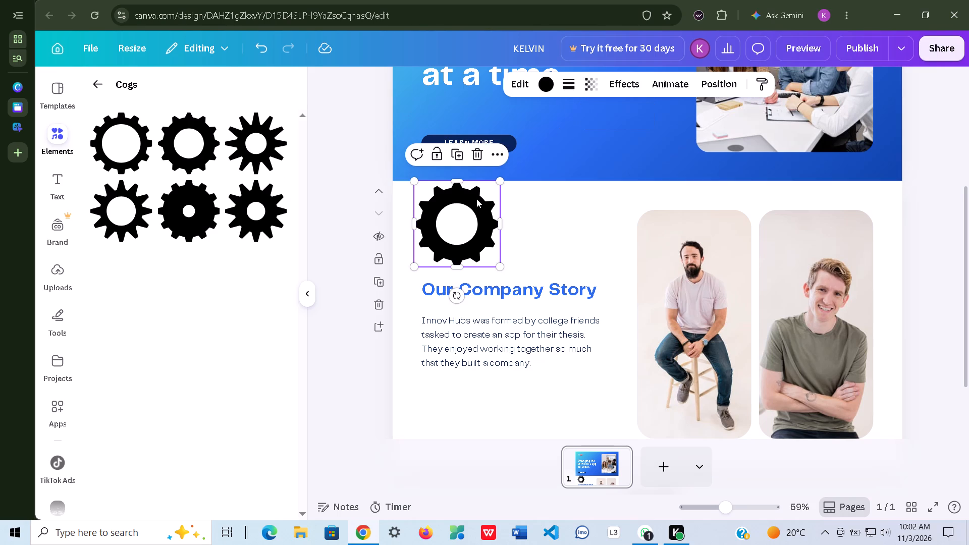
pyautogui.click(551, 87)
pyautogui.scroll(-1, 194, 392)
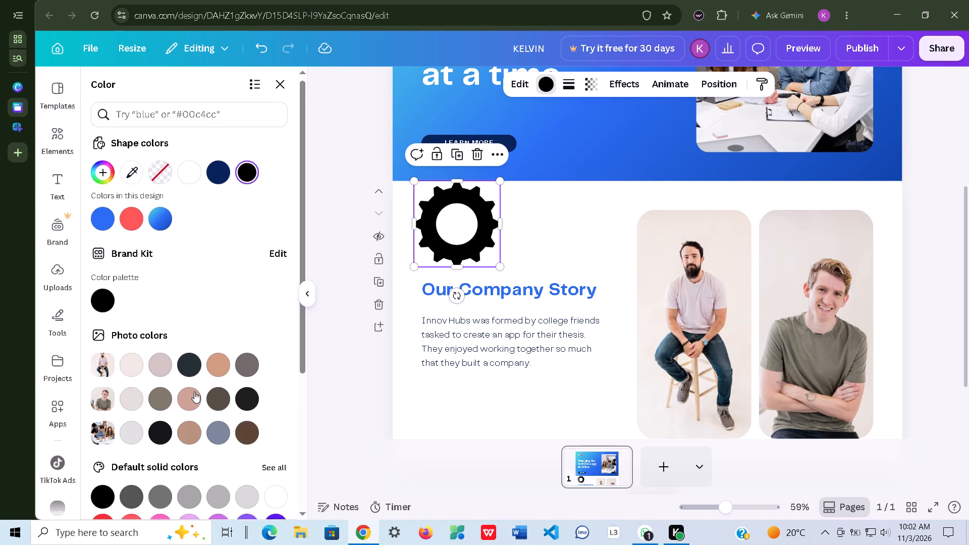
pyautogui.scroll(-1, 194, 392)
pyautogui.click(194, 392)
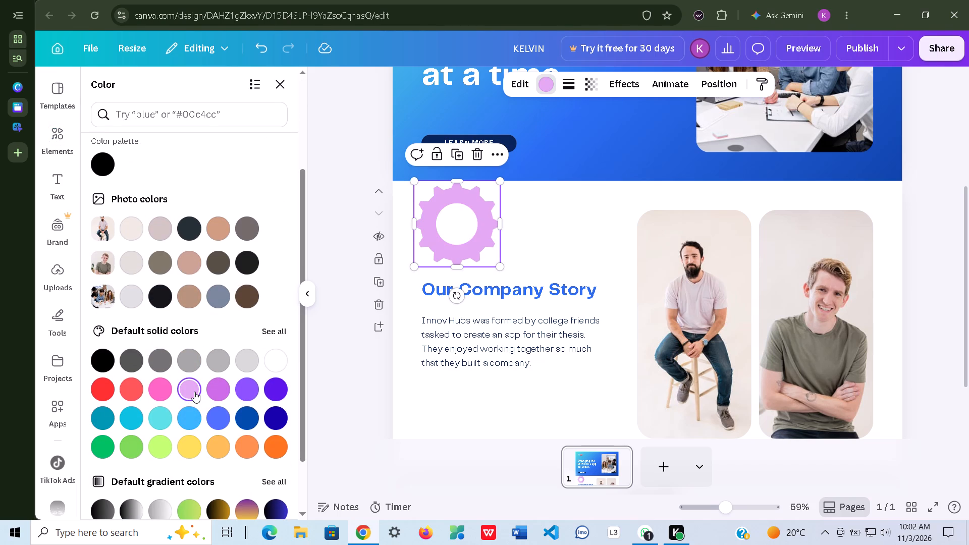
pyautogui.click(242, 391)
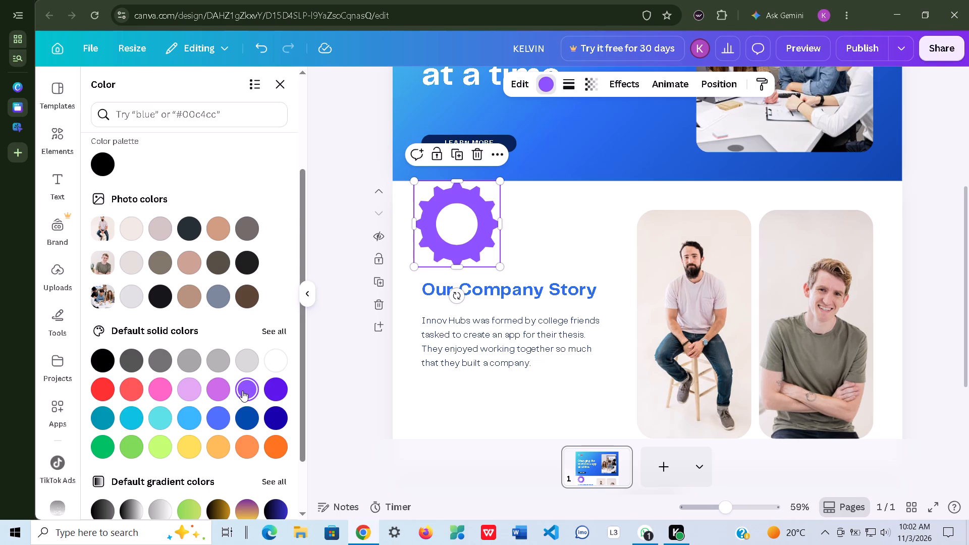
pyautogui.click(274, 387)
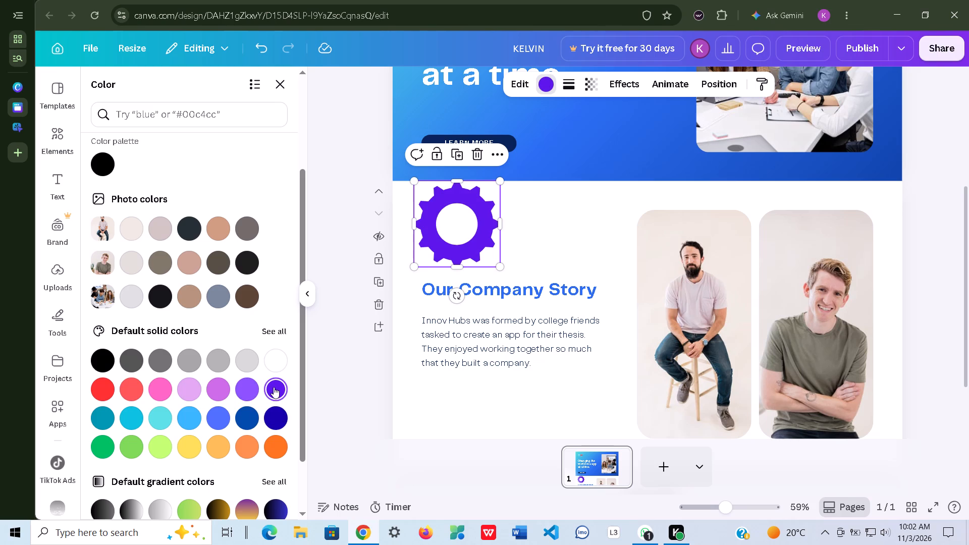
pyautogui.scroll(-2, 226, 424)
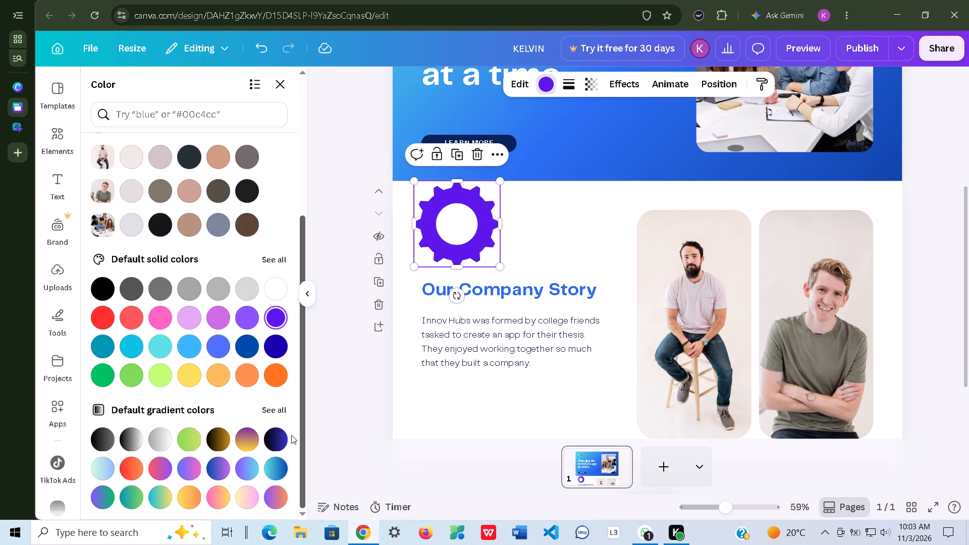
pyautogui.click(271, 438)
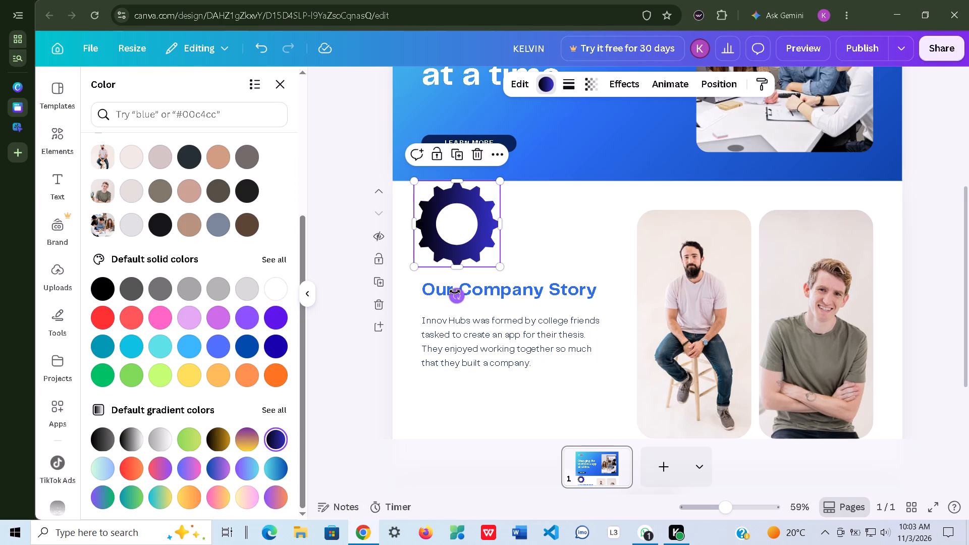
# Shrink the black-to-dark-blue cog above the Our Company Story heading to a little over half its size, keeping its proportions.
pyautogui.moveTo(499, 270); pyautogui.dragTo(455, 292)
pyautogui.moveTo(455, 292); pyautogui.dragTo(483, 258)
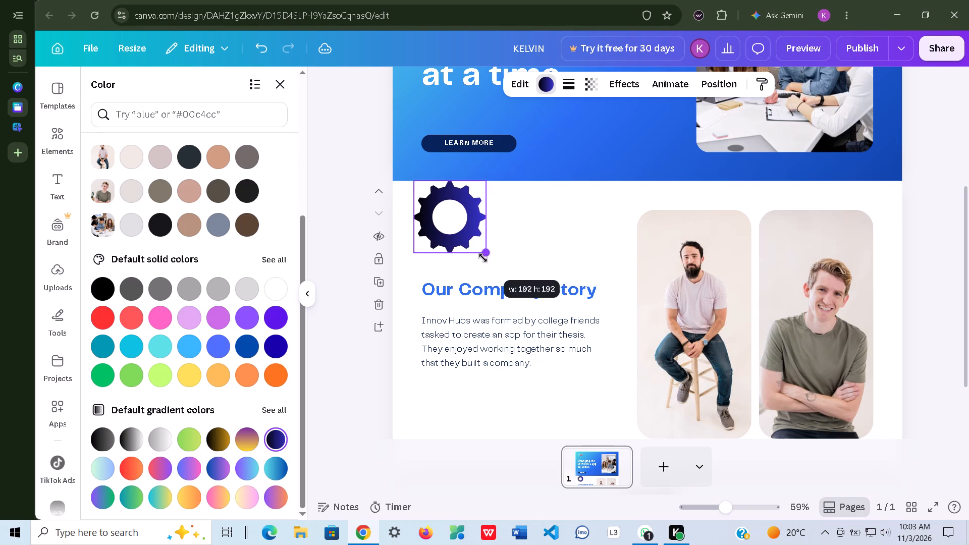
pyautogui.moveTo(483, 258); pyautogui.dragTo(474, 251)
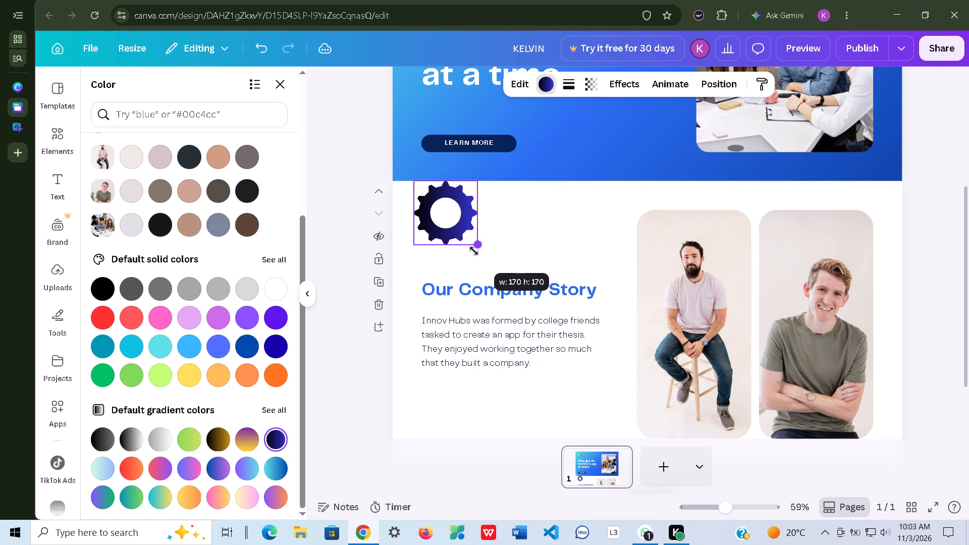
pyautogui.moveTo(474, 251); pyautogui.dragTo(470, 247)
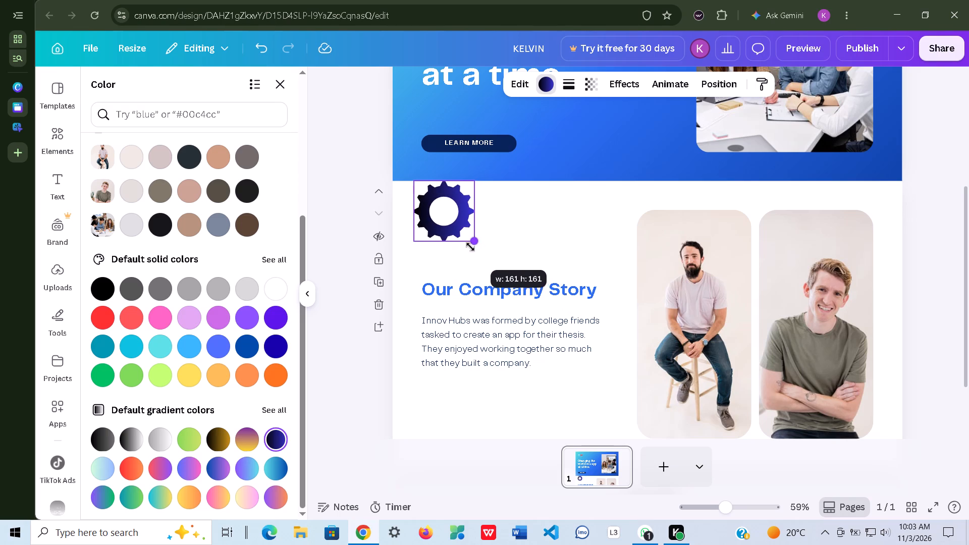
pyautogui.moveTo(470, 247); pyautogui.dragTo(469, 246)
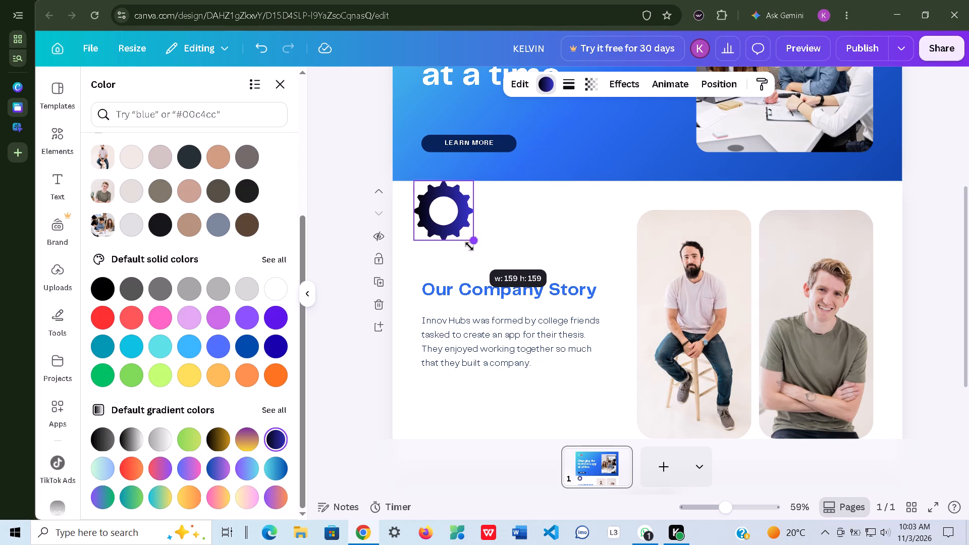
pyautogui.moveTo(469, 246); pyautogui.dragTo(457, 239)
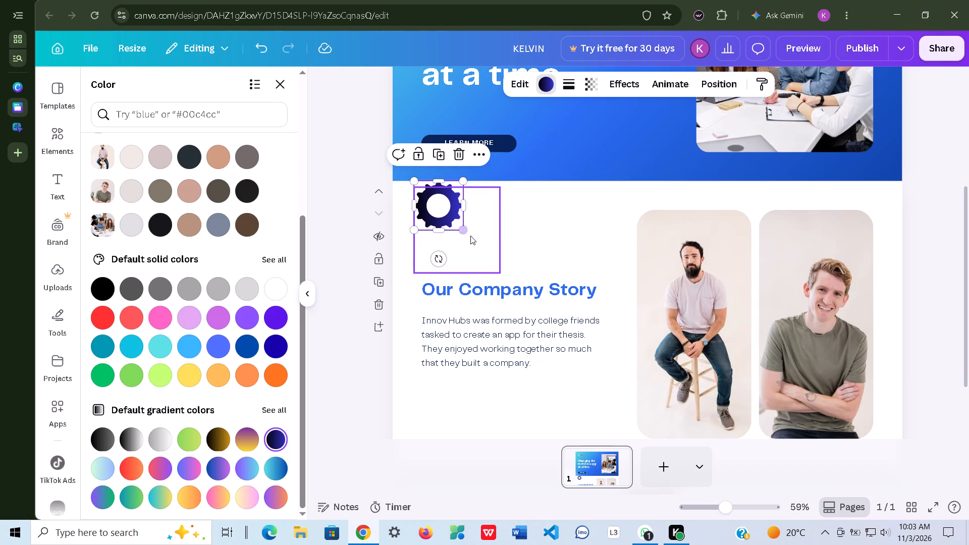
# Delete the white rounded square behind the cog.
pyautogui.click(498, 250)
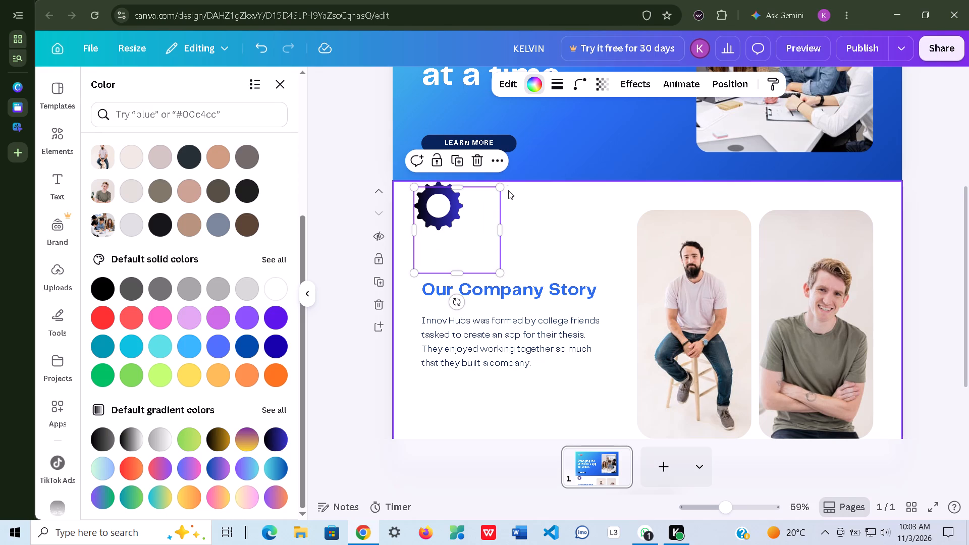
pyautogui.click(499, 160)
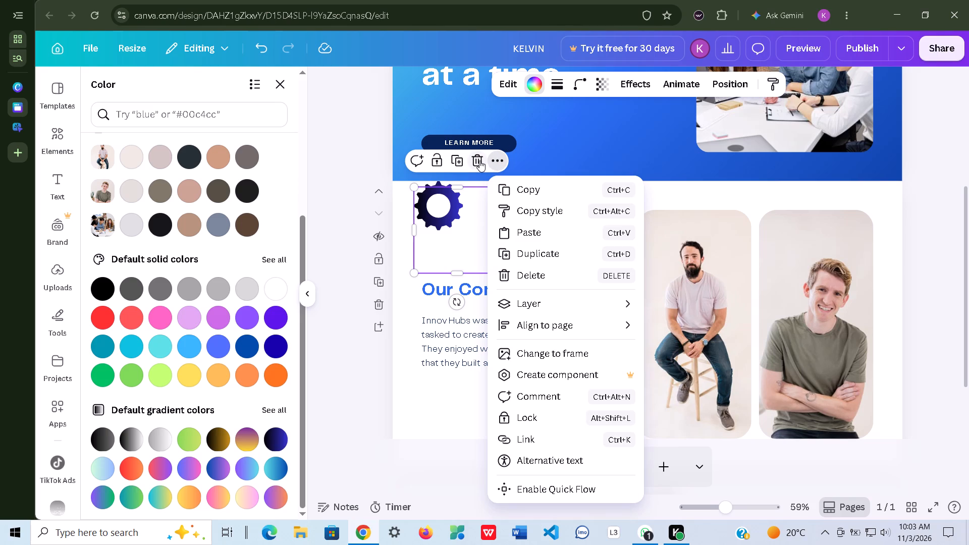
pyautogui.click(479, 160)
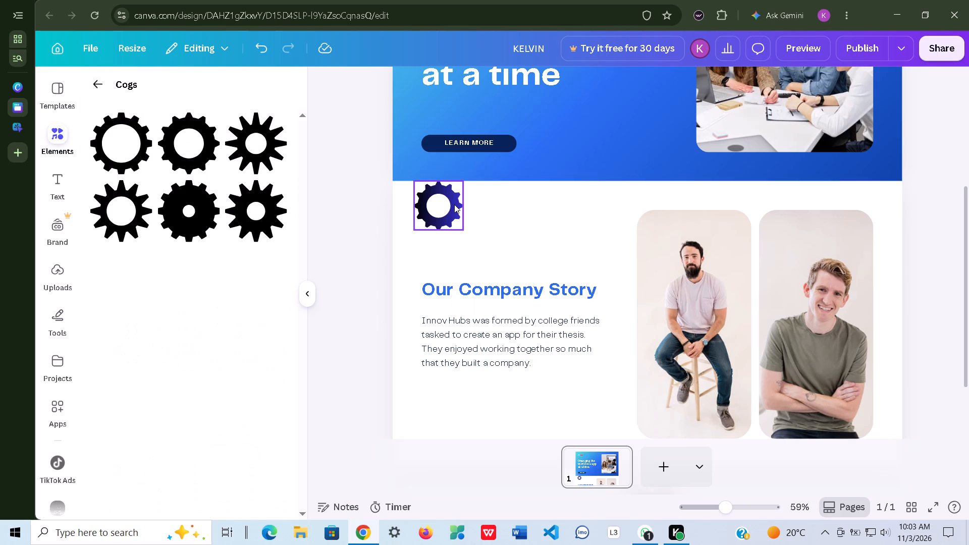
# Shrink the cog slightly more and move it down a little, clear of the blue banner's lower edge.
pyautogui.click(454, 205)
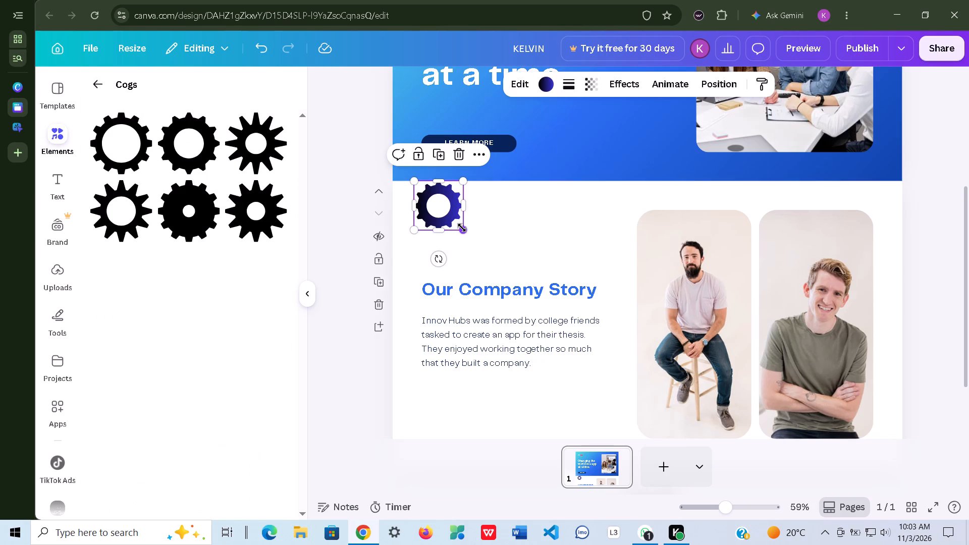
pyautogui.click(462, 229)
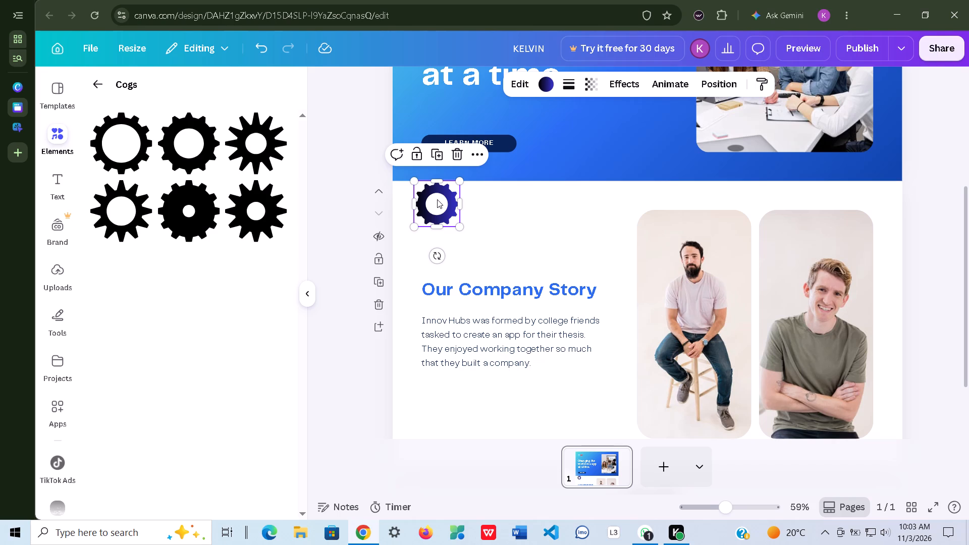
pyautogui.moveTo(437, 199); pyautogui.dragTo(440, 205)
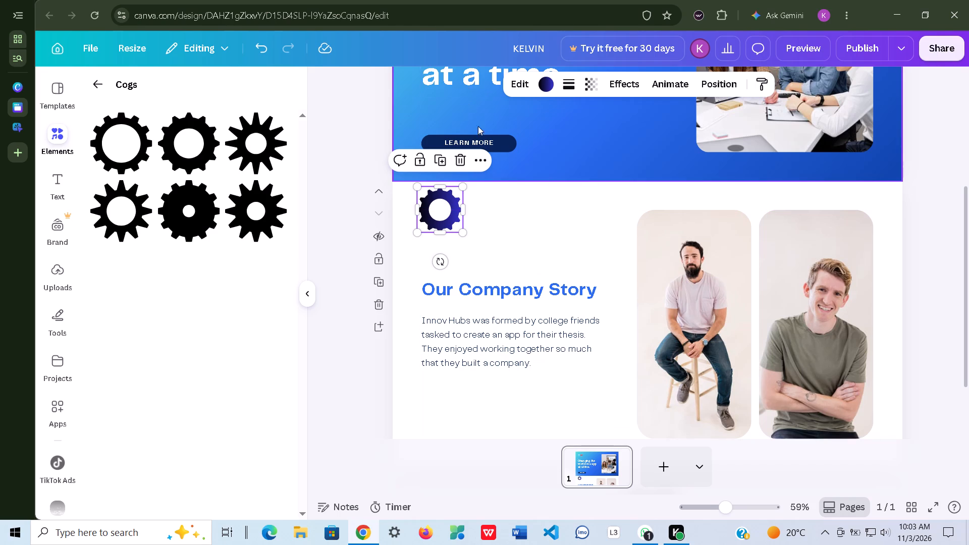
# Compare the cog with the banner above it and shrink it further, to roughly three quarters of its size.
pyautogui.click(576, 228)
pyautogui.scroll(3, 552, 160)
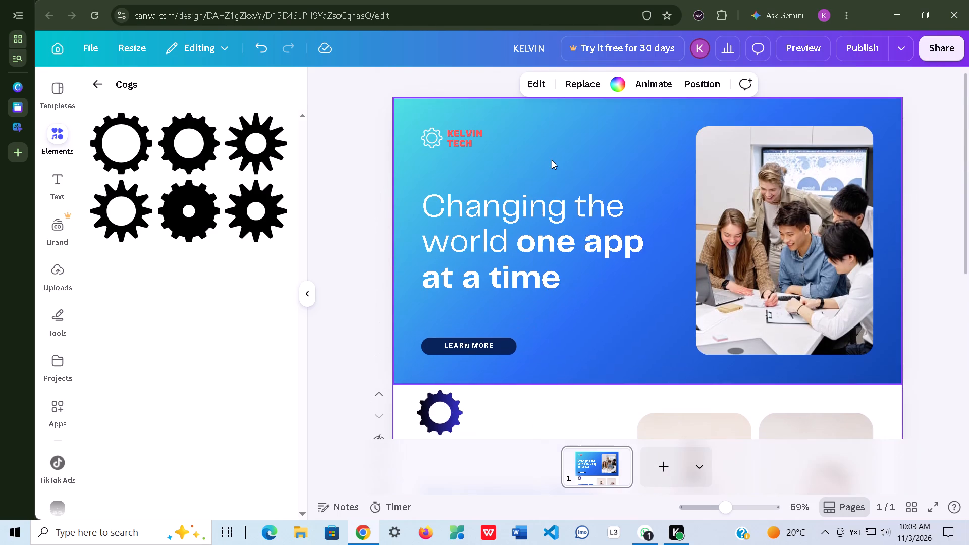
pyautogui.scroll(2, 552, 160)
pyautogui.scroll(-1, 552, 160)
pyautogui.click(446, 362)
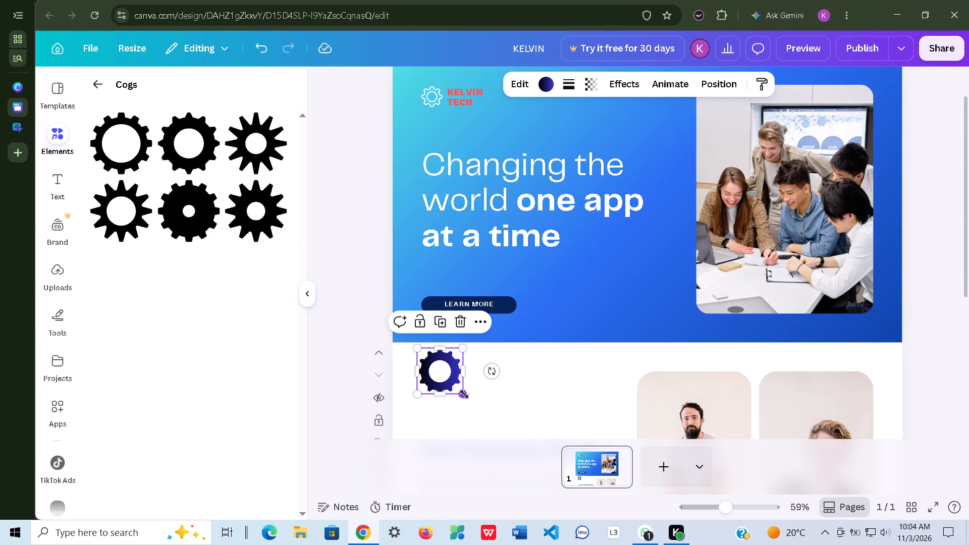
pyautogui.moveTo(464, 394); pyautogui.dragTo(460, 393)
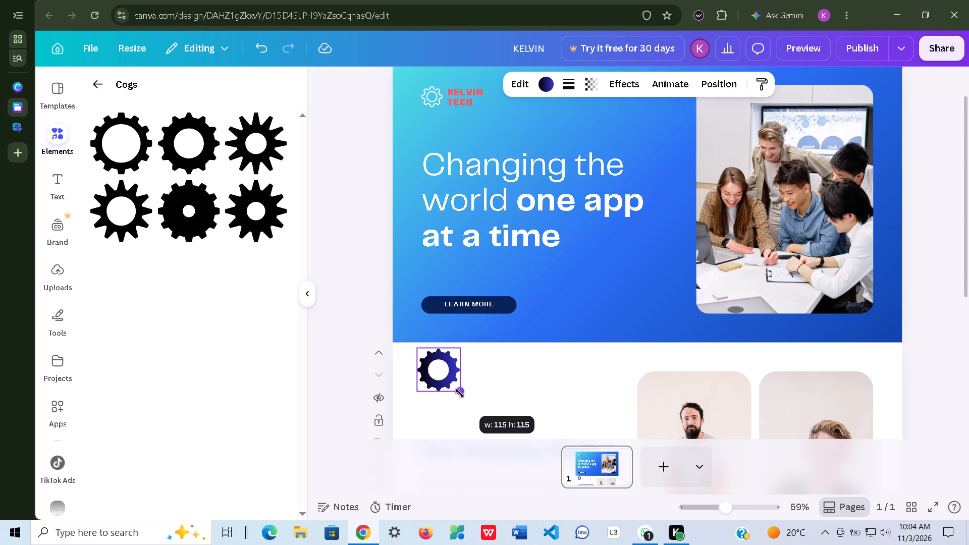
pyautogui.moveTo(460, 393); pyautogui.dragTo(456, 387)
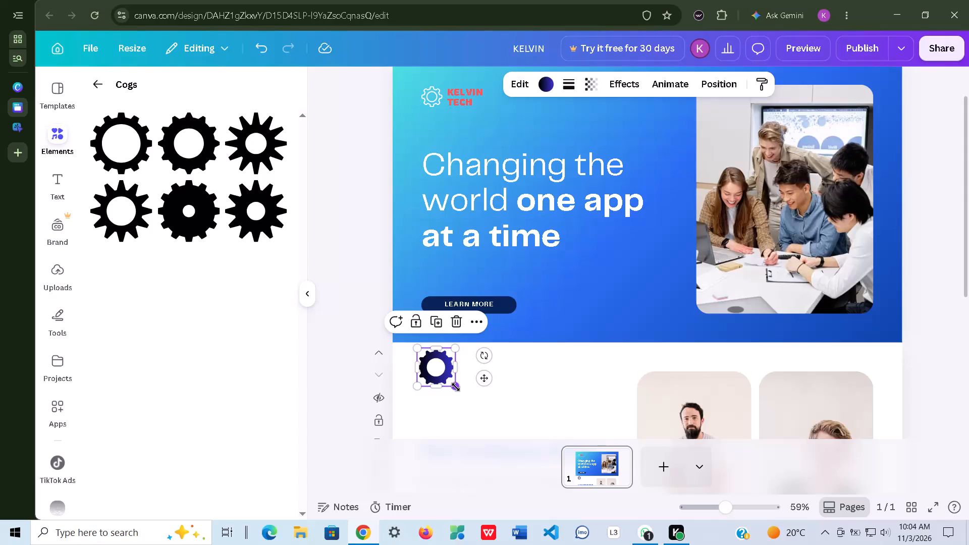
pyautogui.click(456, 387)
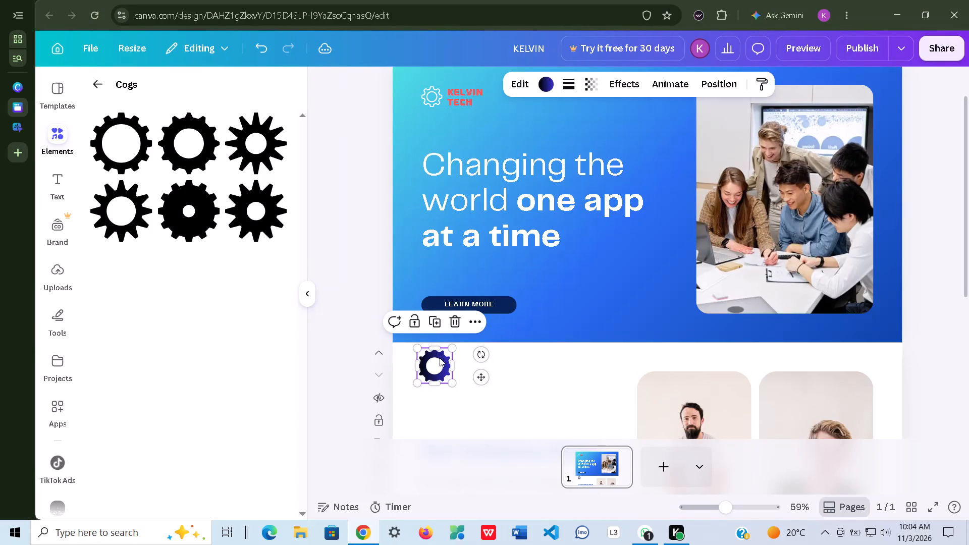
pyautogui.click(572, 380)
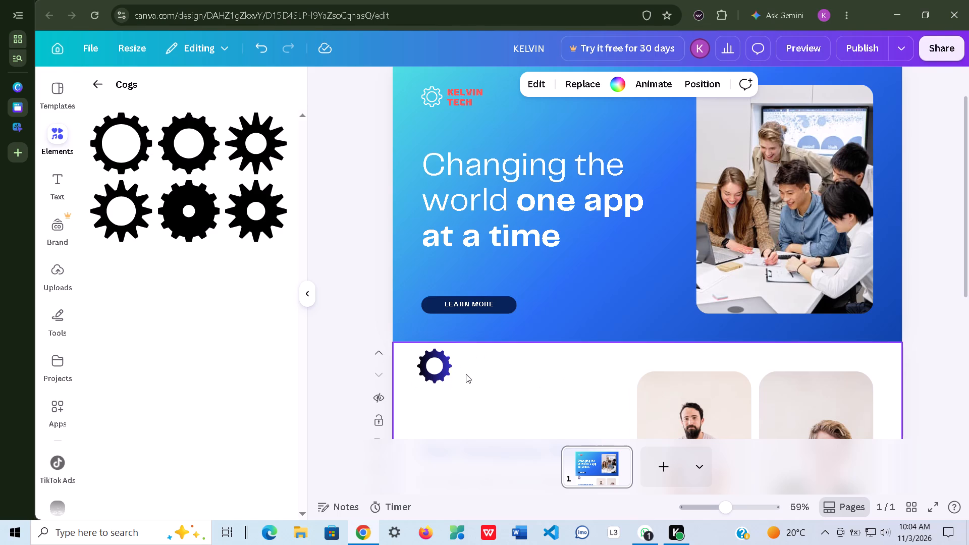
# Recolour the cog, trying yellow, orange, lime, green, cyan and light blue default solids, and settle on light turquoise.
pyautogui.click(438, 363)
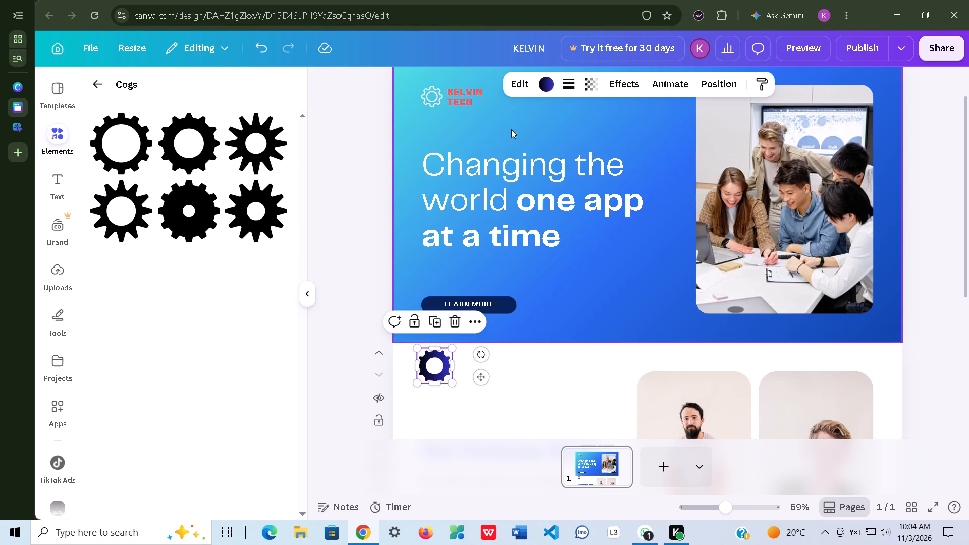
pyautogui.click(523, 82)
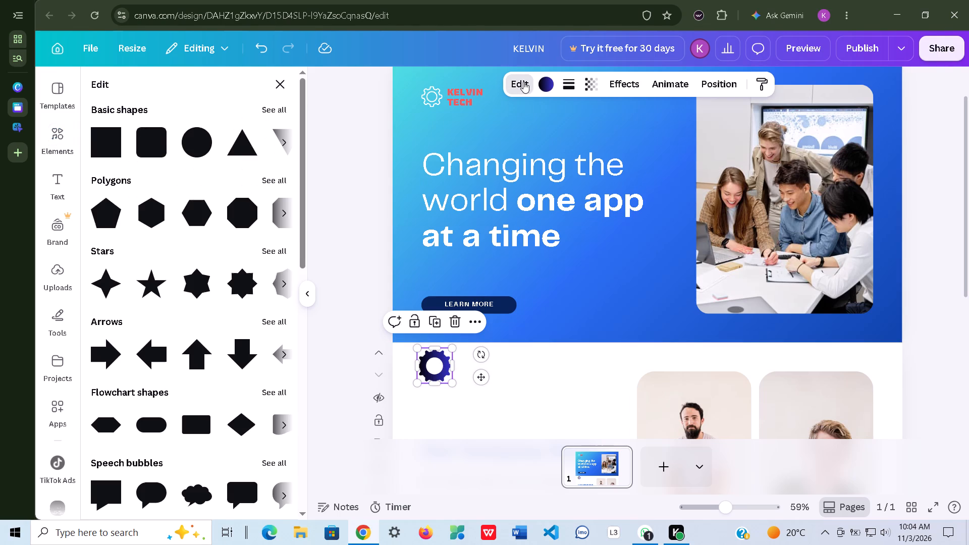
pyautogui.click(545, 82)
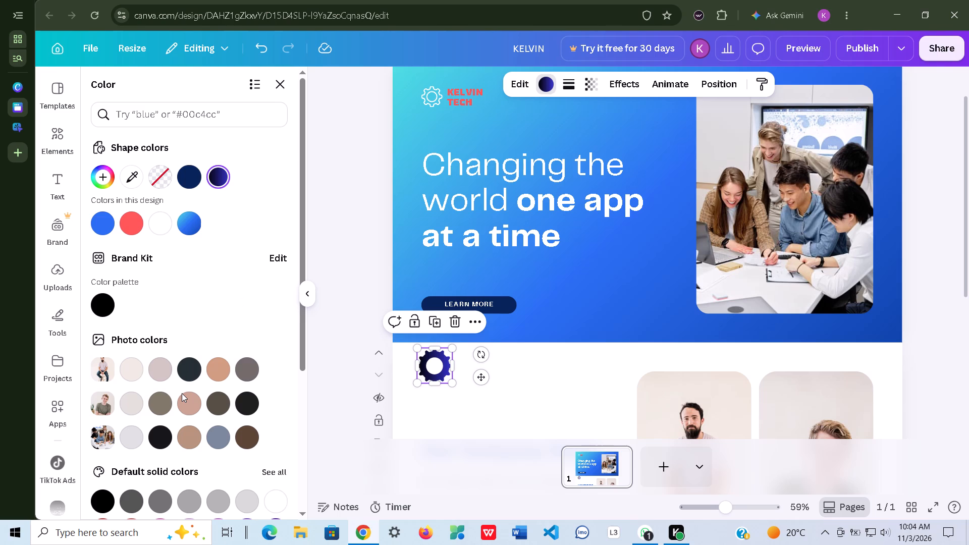
pyautogui.scroll(-1, 182, 393)
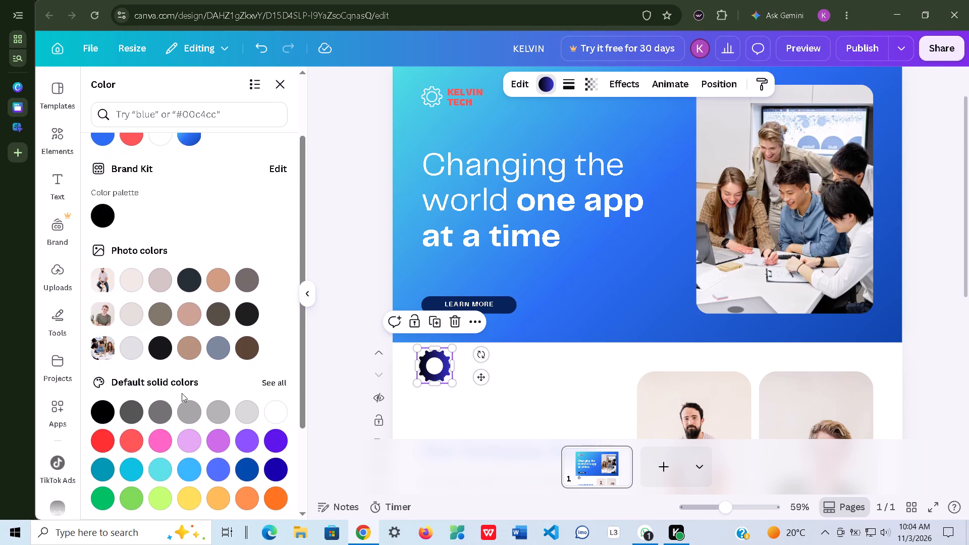
pyautogui.scroll(-1, 182, 393)
pyautogui.scroll(1, 182, 393)
pyautogui.scroll(-3, 182, 393)
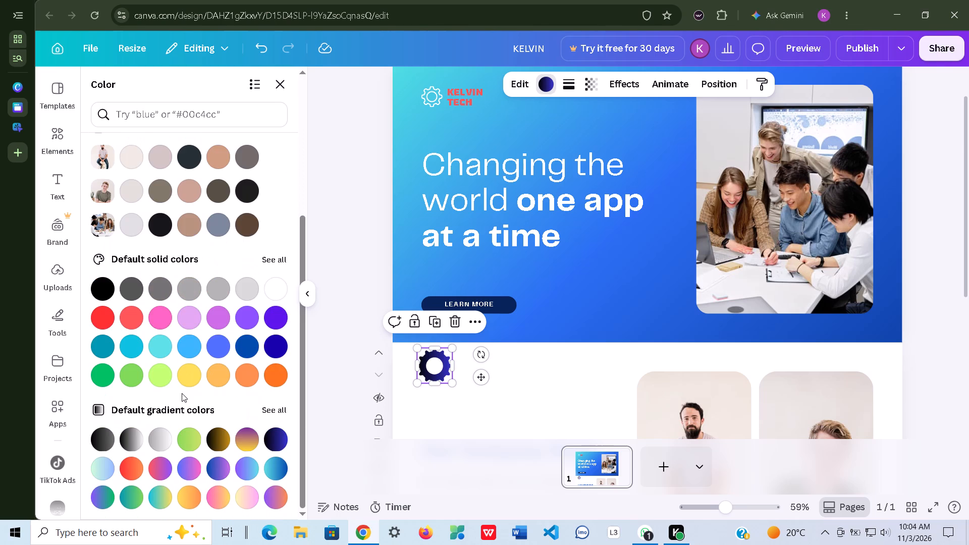
pyautogui.click(186, 378)
pyautogui.click(224, 374)
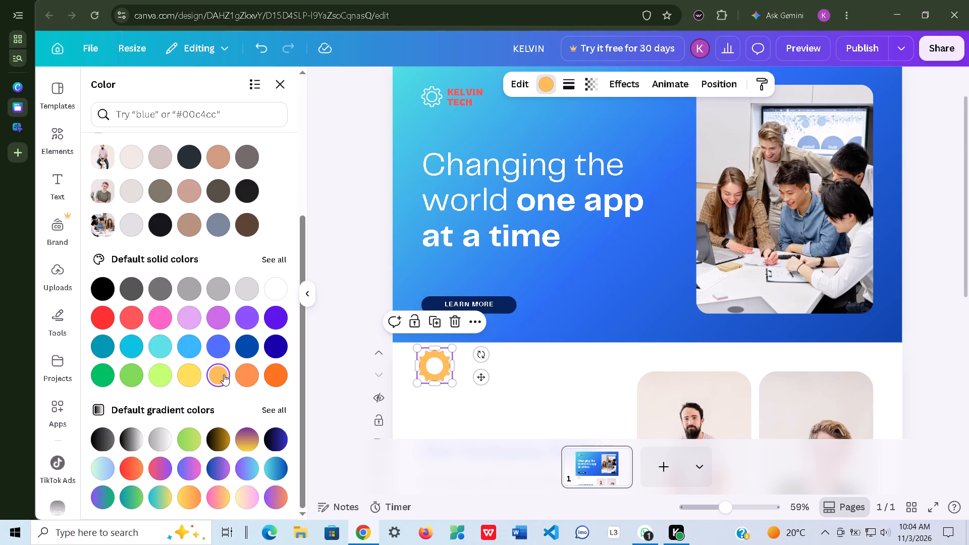
pyautogui.click(163, 373)
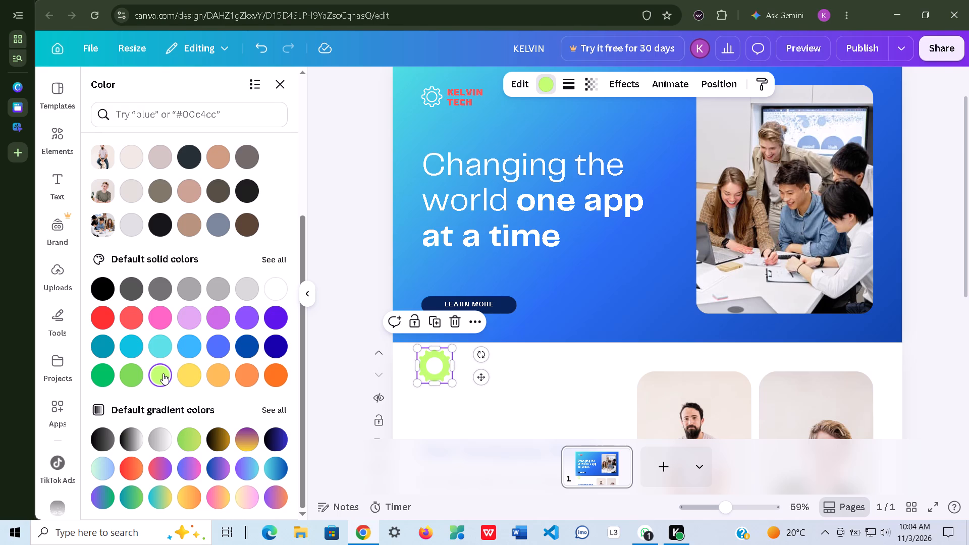
pyautogui.click(135, 374)
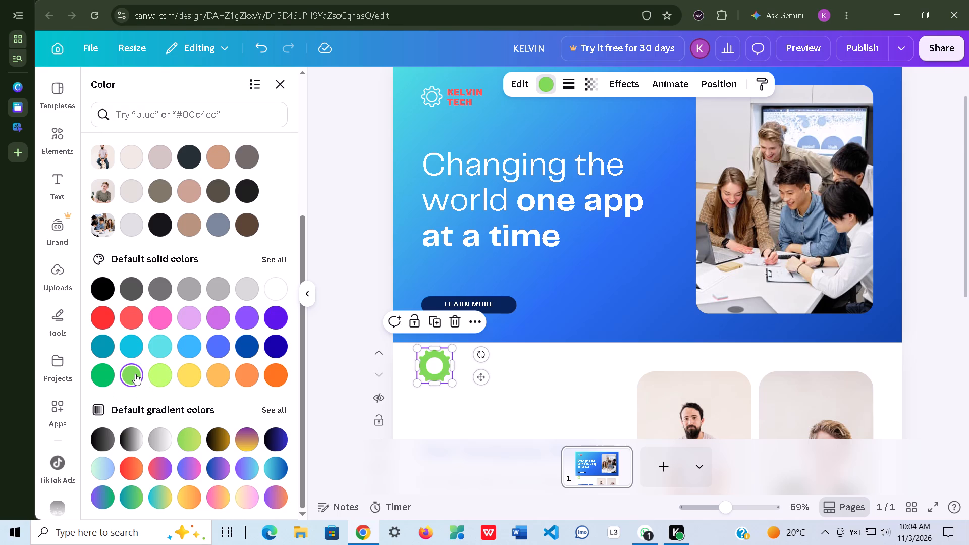
pyautogui.click(138, 341)
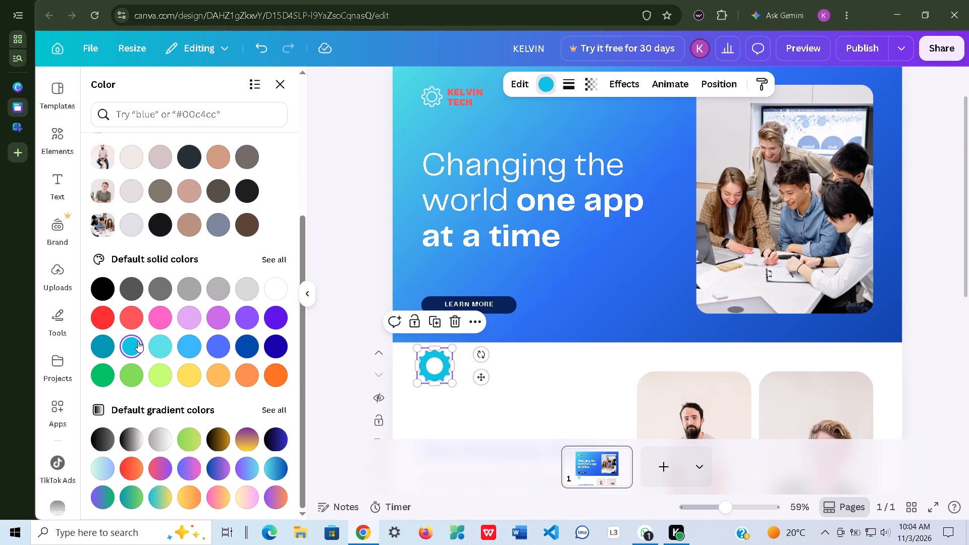
pyautogui.click(161, 345)
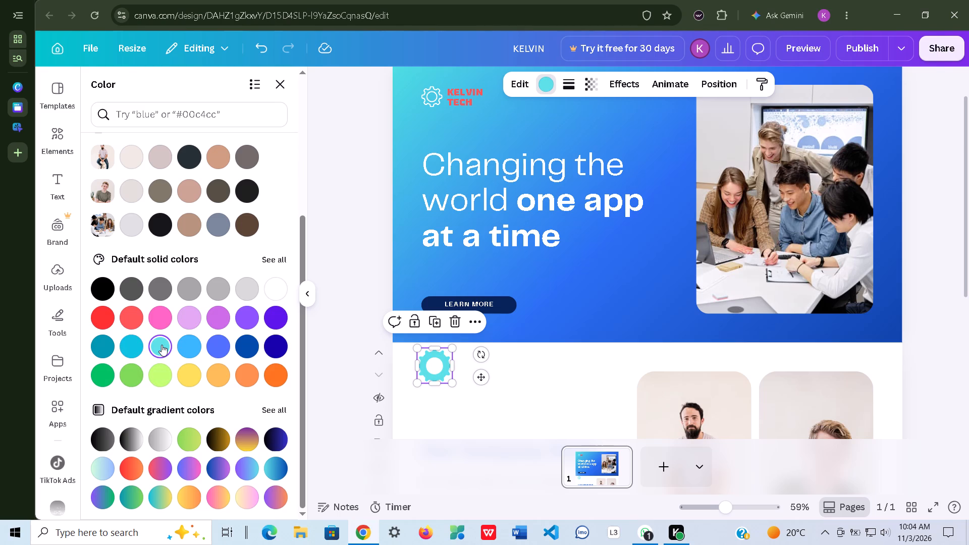
pyautogui.click(188, 344)
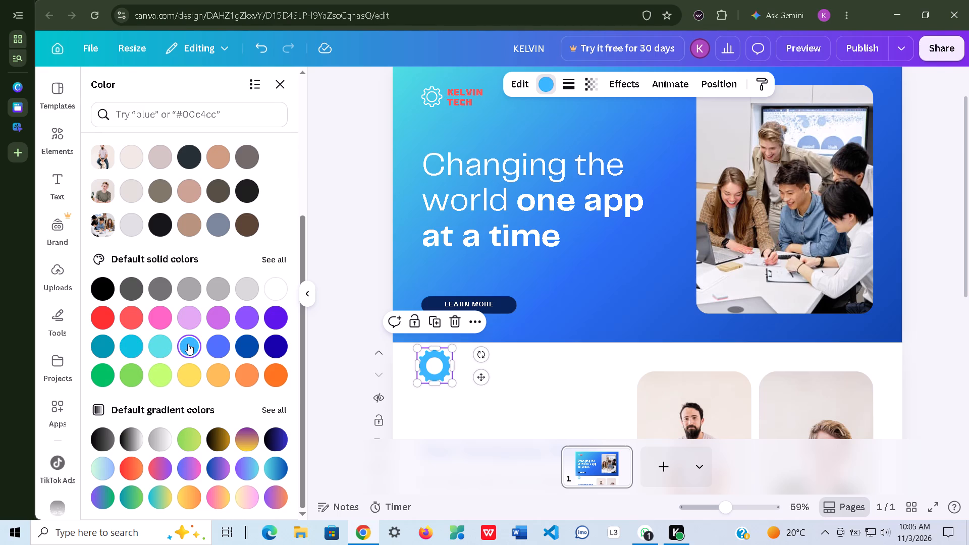
pyautogui.click(163, 345)
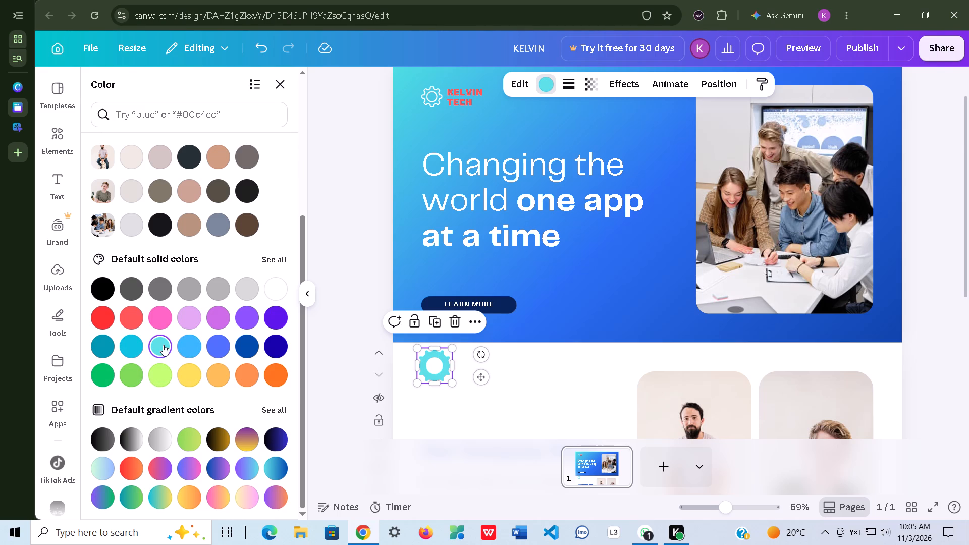
pyautogui.scroll(-2, 176, 404)
pyautogui.click(219, 415)
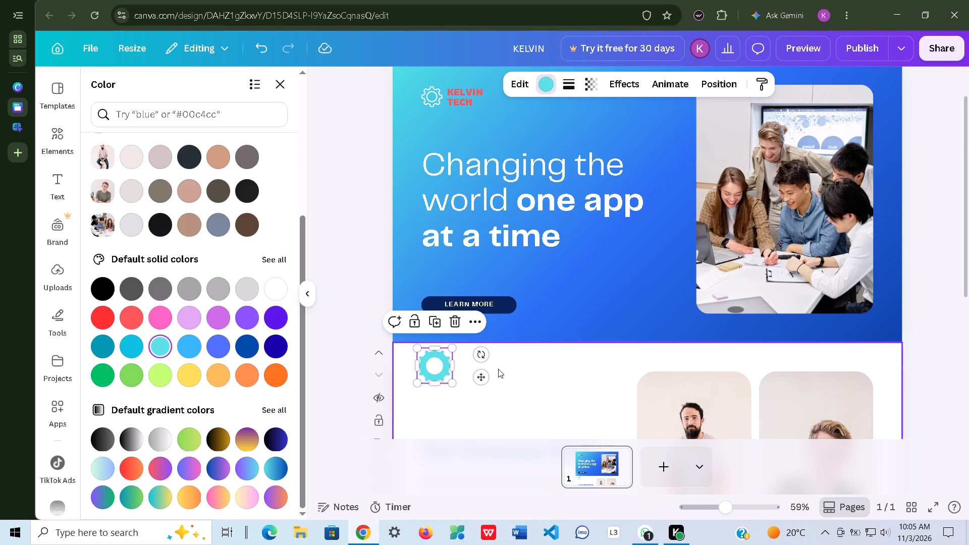
pyautogui.scroll(-1, 484, 400)
# Recolour the cog with the default purple-to-turquoise linear gradient (#8c52ff to #5ce1e6).
pyautogui.scroll(-1, 498, 369)
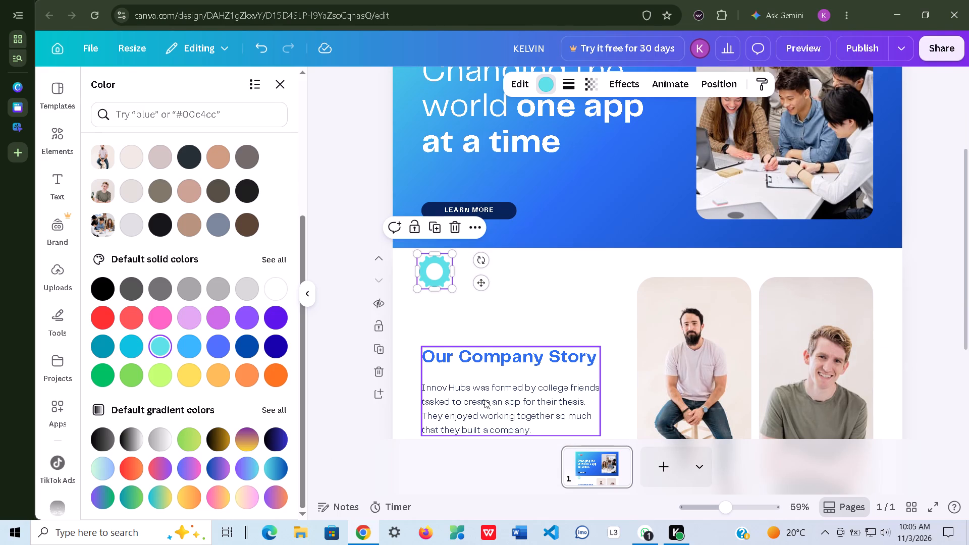
pyautogui.click(240, 467)
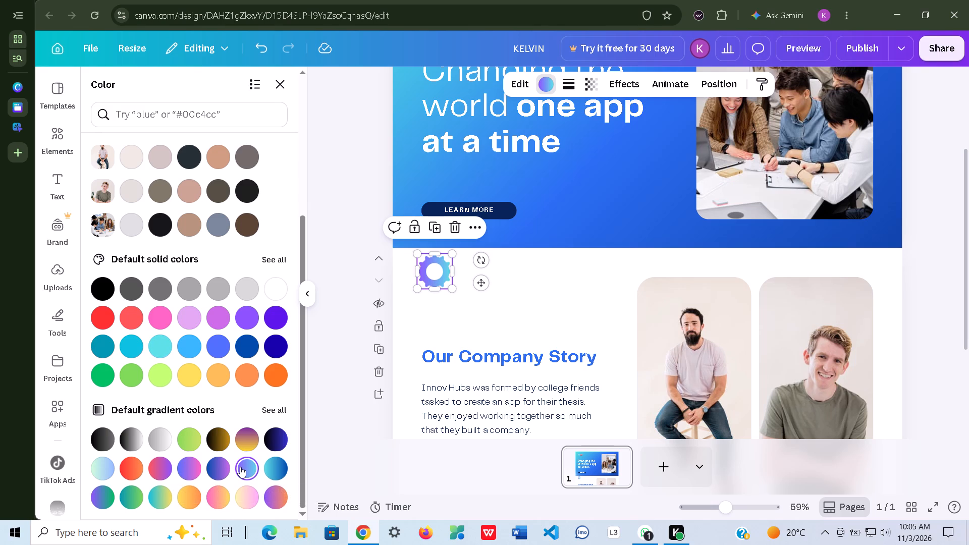
pyautogui.click(578, 295)
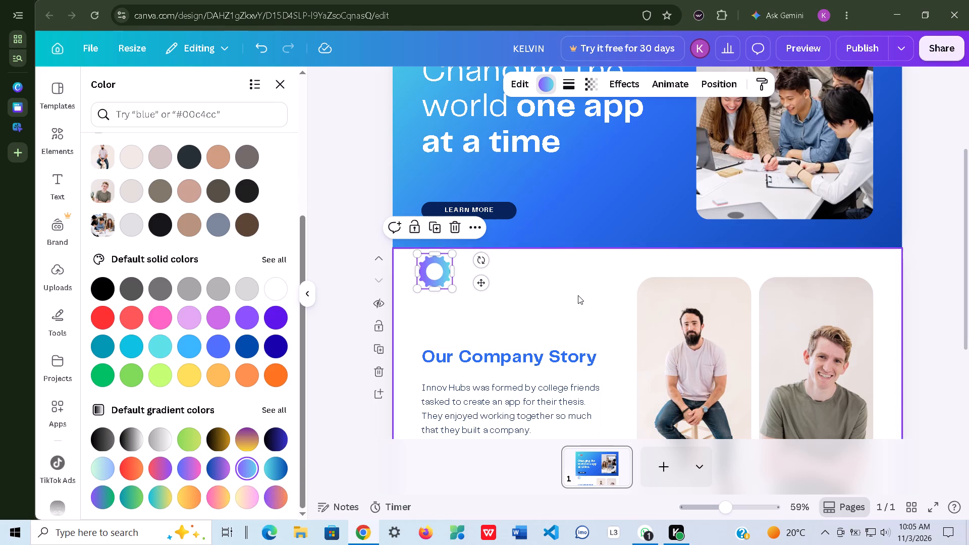
# Browse the animations for the photo of the seated bearded man and apply Photo Flow to it.
pyautogui.click(723, 311)
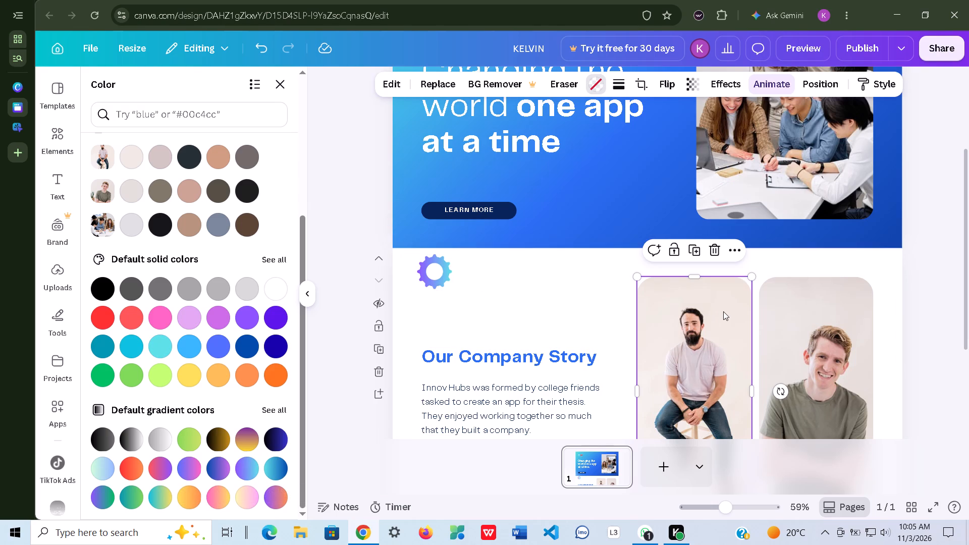
pyautogui.click(767, 89)
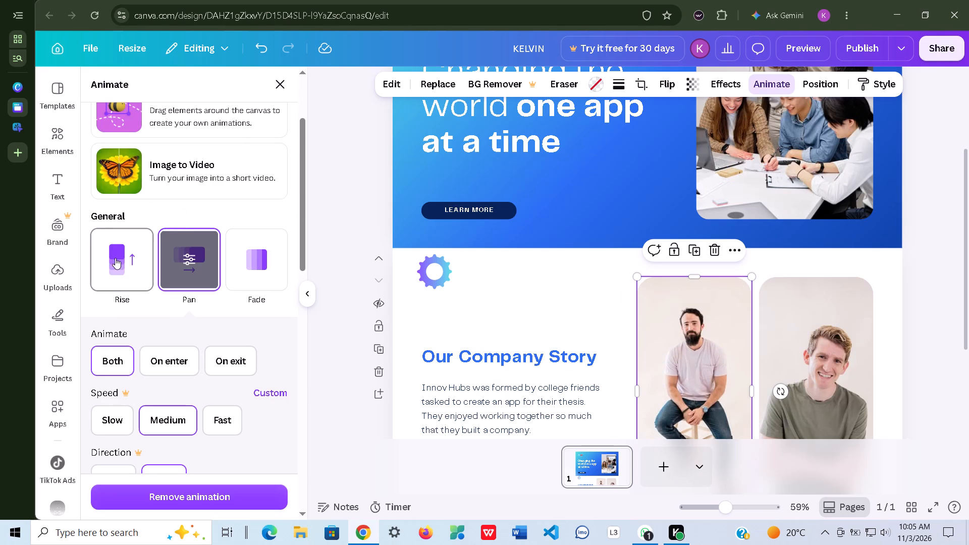
pyautogui.scroll(-4, 111, 313)
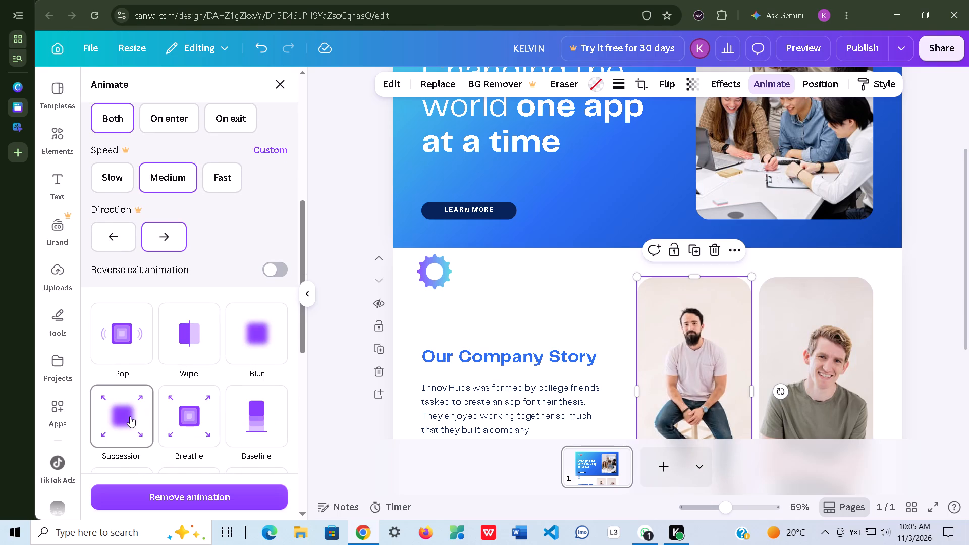
pyautogui.scroll(-1, 175, 431)
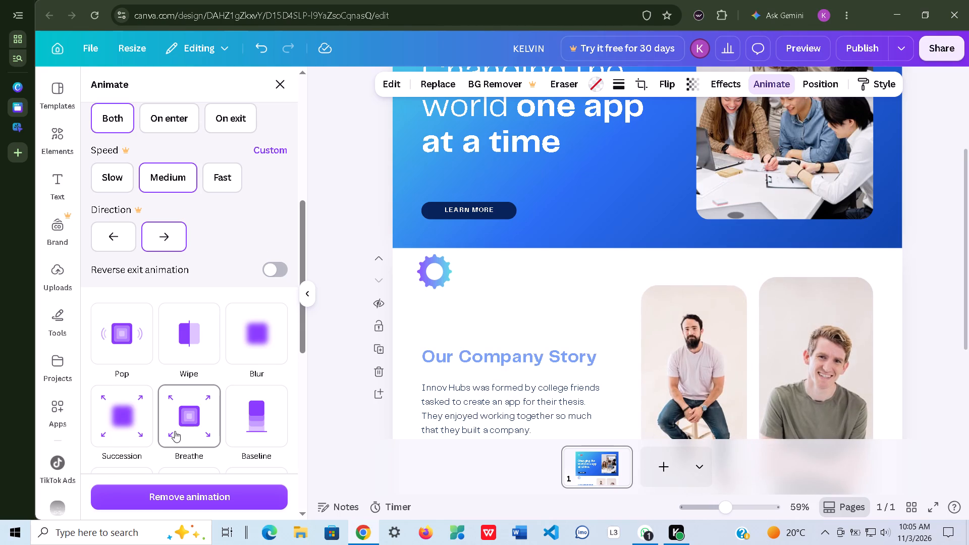
pyautogui.scroll(-1, 175, 431)
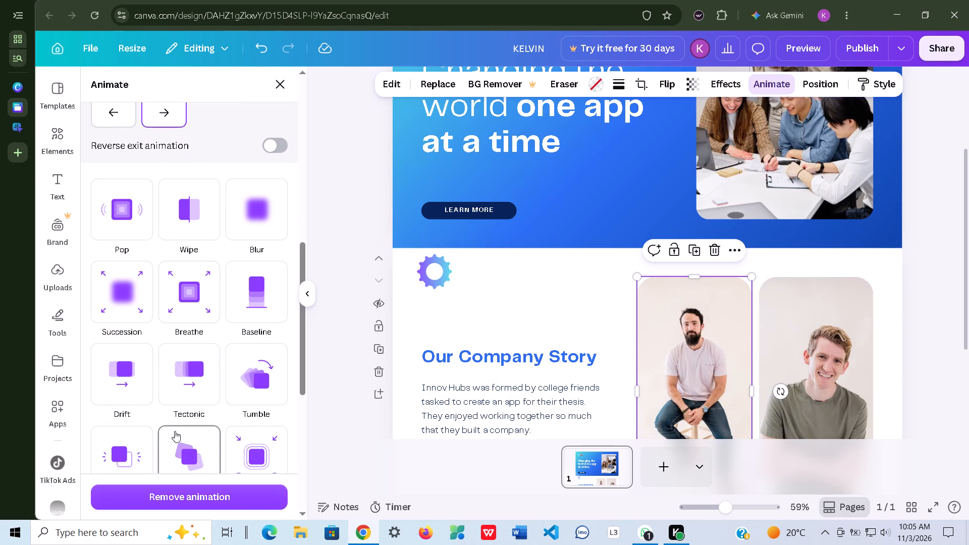
pyautogui.scroll(-2, 151, 432)
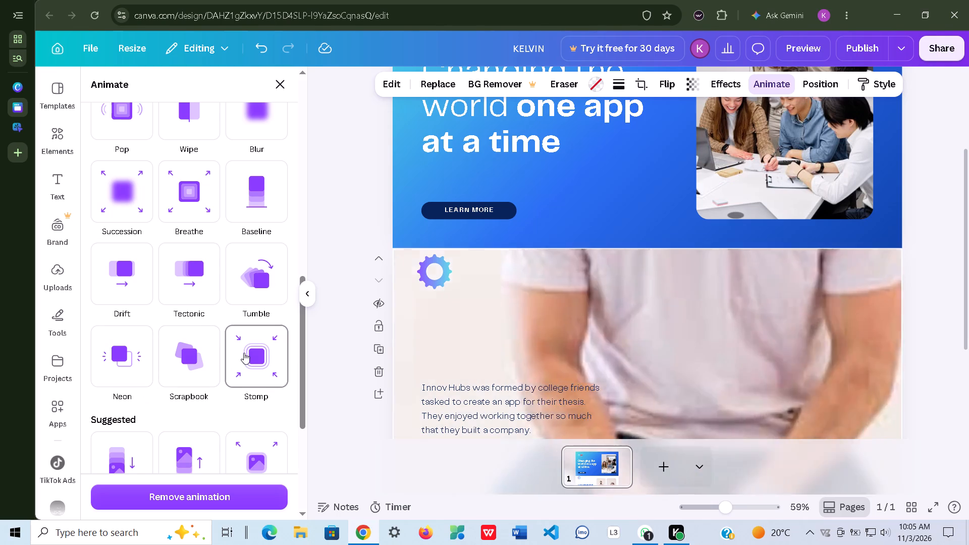
pyautogui.scroll(-1, 172, 404)
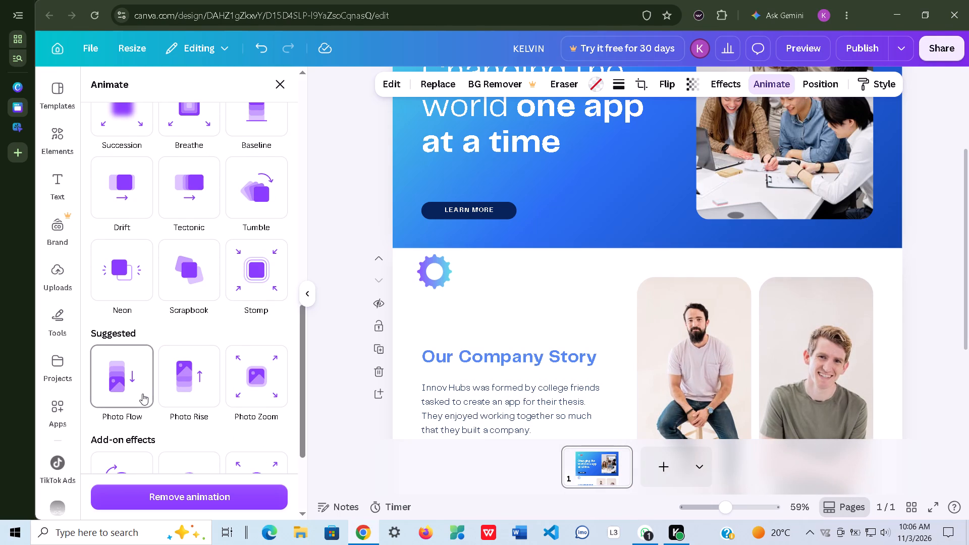
pyautogui.scroll(-1, 142, 394)
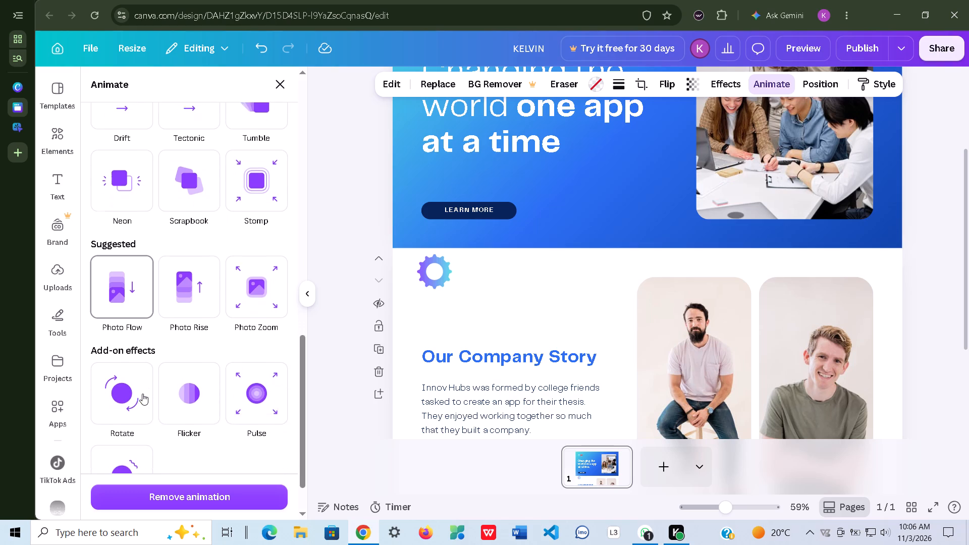
pyautogui.scroll(-3, 142, 394)
pyautogui.scroll(2, 142, 394)
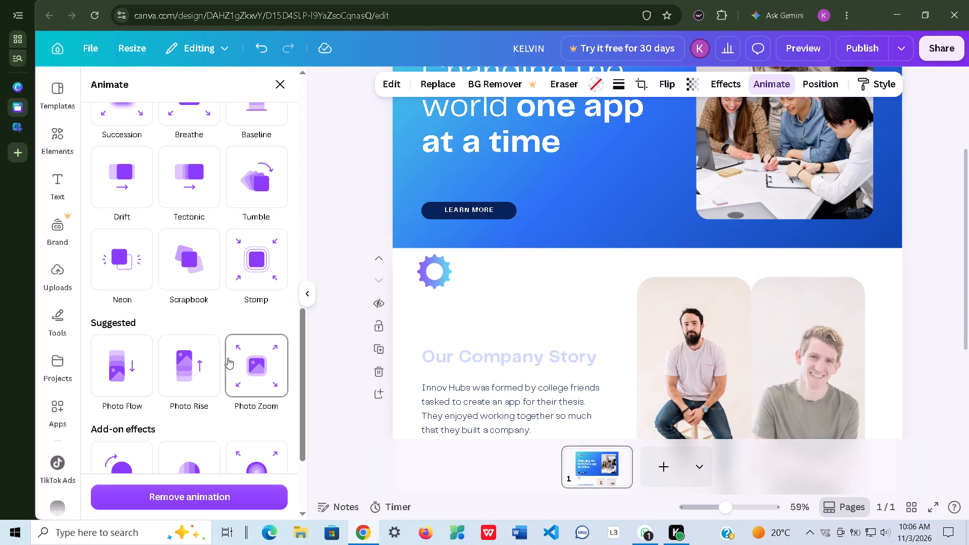
pyautogui.click(123, 368)
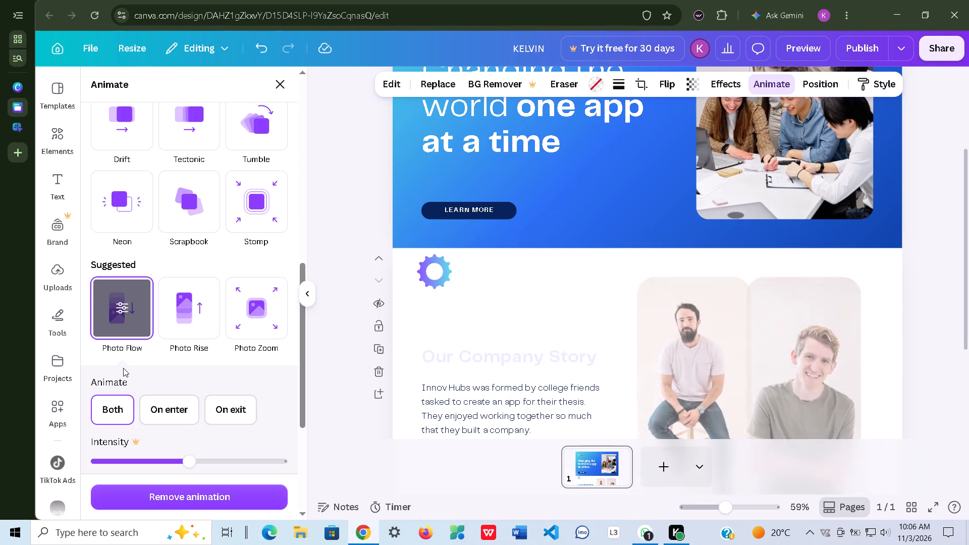
# Replace the name InnovHubs with "Kelvin Tech" at the start of the paragraph under Our Company Story.
pyautogui.scroll(-1, 670, 321)
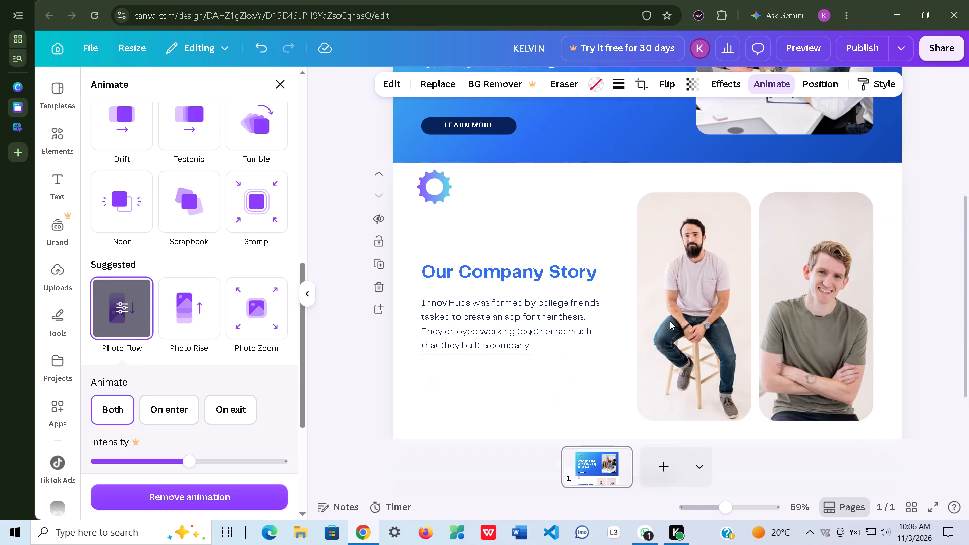
pyautogui.scroll(-2, 670, 321)
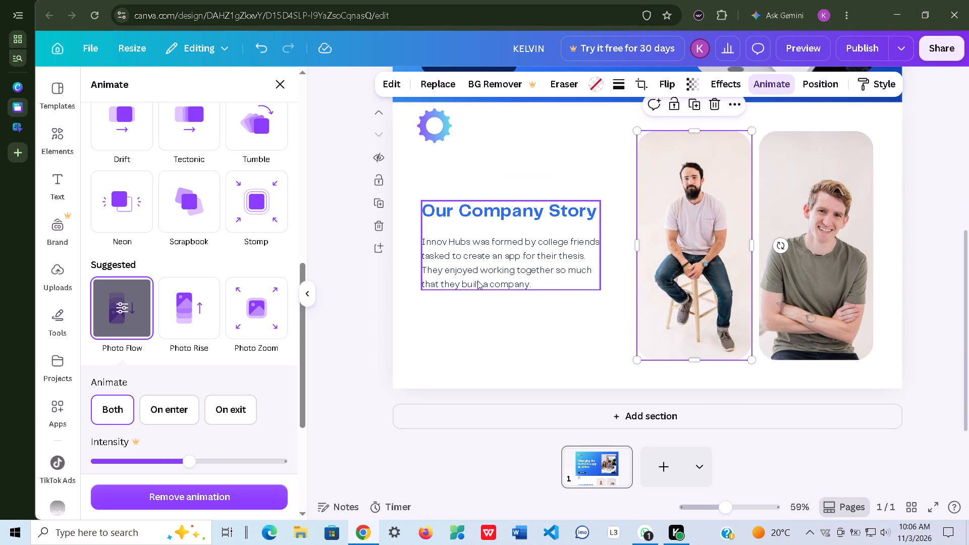
pyautogui.click(547, 278)
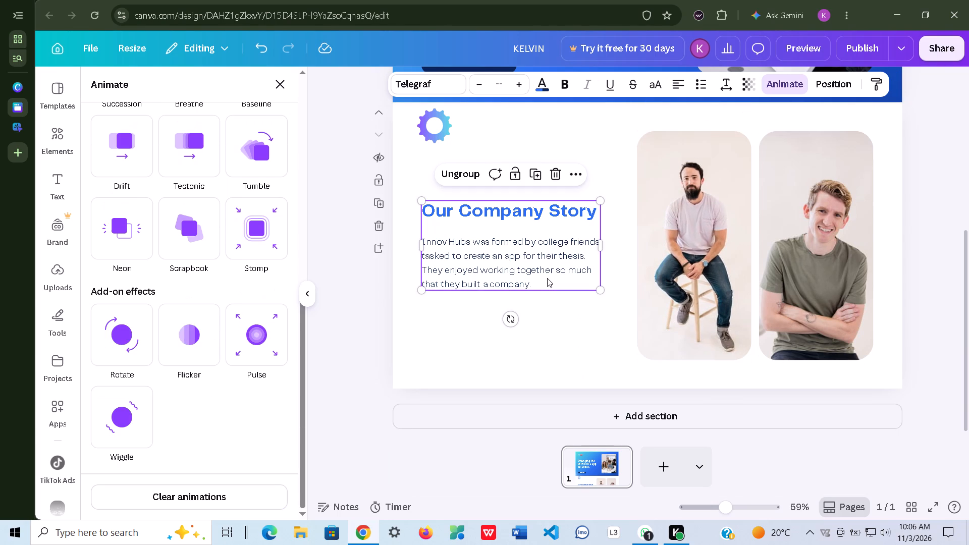
pyautogui.click(469, 242)
pyautogui.doubleClick(473, 241)
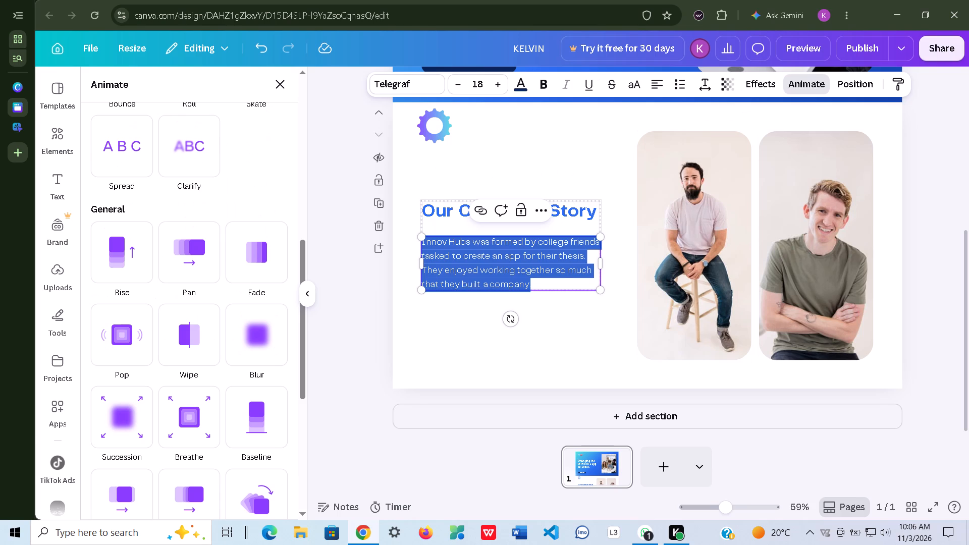
pyautogui.click(469, 242)
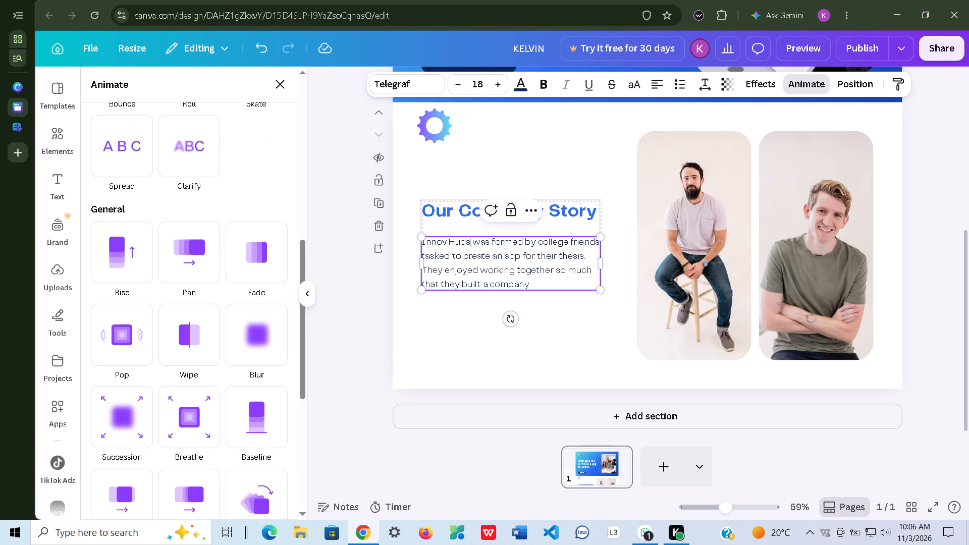
pyautogui.press('BackSpace')
pyautogui.press('BackSpace')
pyautogui.press('BackSpace')
pyautogui.press('BackSpace')
pyautogui.press('BackSpace')
pyautogui.press('BackSpace')
pyautogui.press('BackSpace')
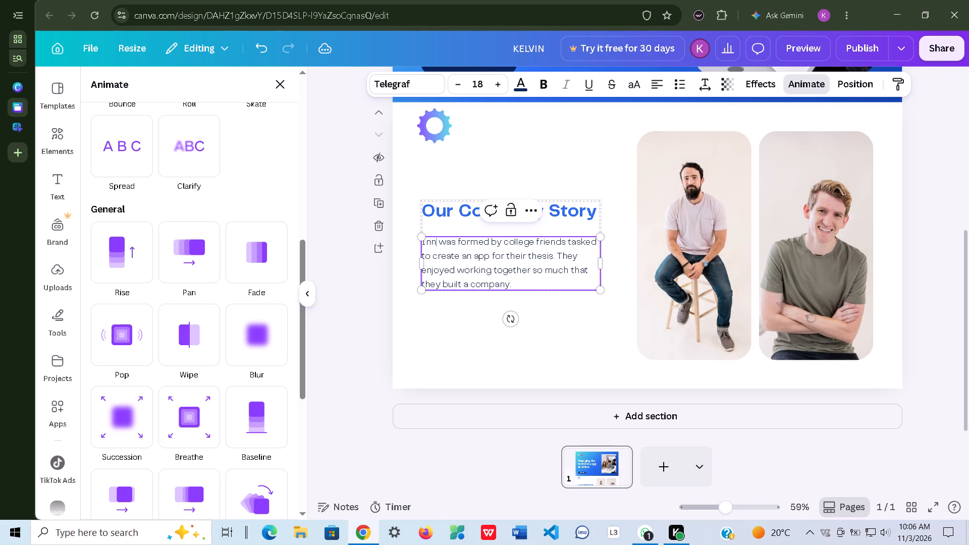
pyautogui.press('BackSpace')
pyautogui.press('BackSpace')
pyautogui.press('BackSpace')
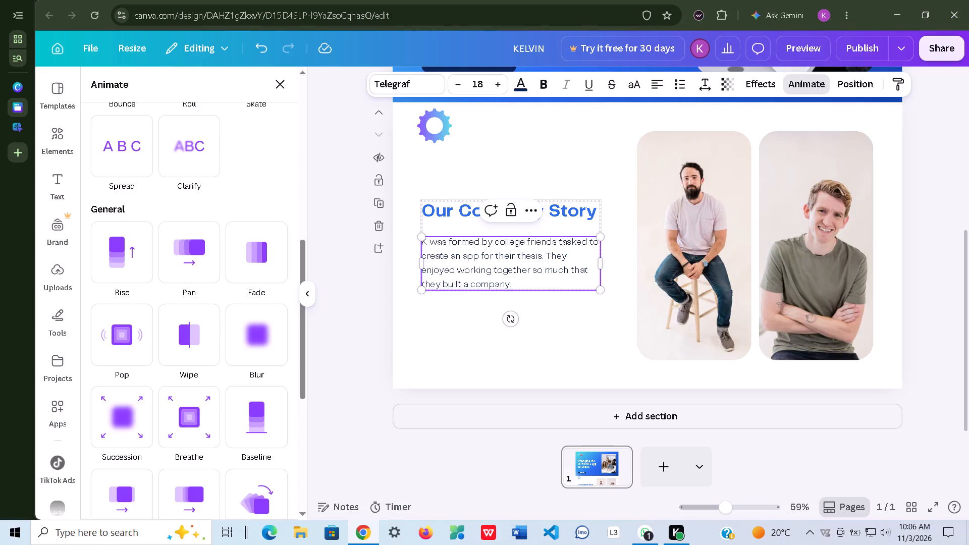
pyautogui.write('elvin')
pyautogui.press('space')
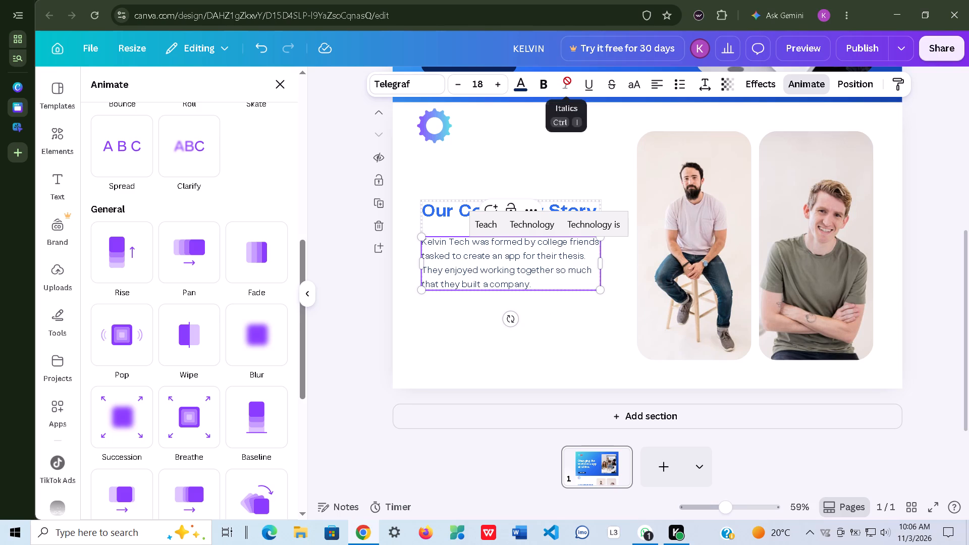
# Set the whole Kelvin Tech paragraph under Our Company Story in the Arimo font, trying bold on it first.
pyautogui.doubleClick(535, 285)
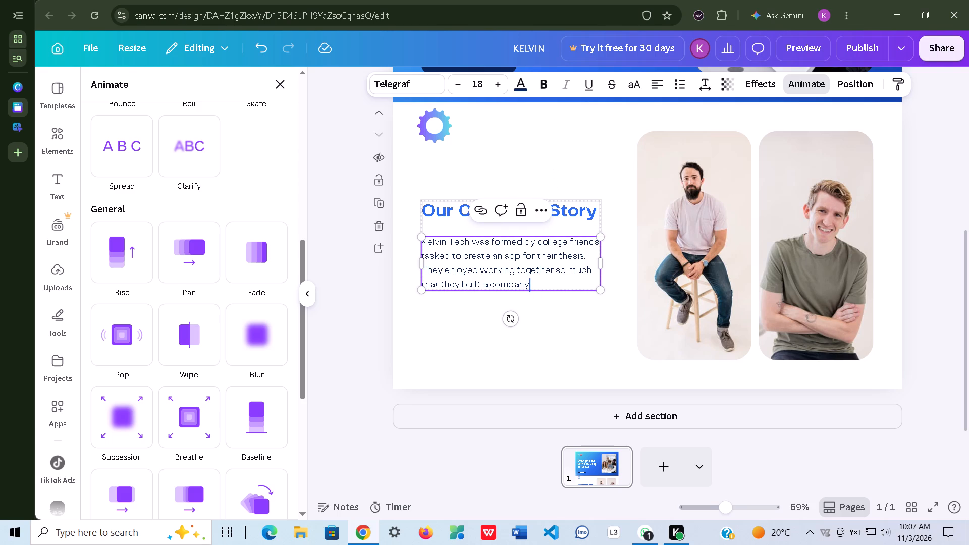
pyautogui.moveTo(535, 285); pyautogui.dragTo(454, 262)
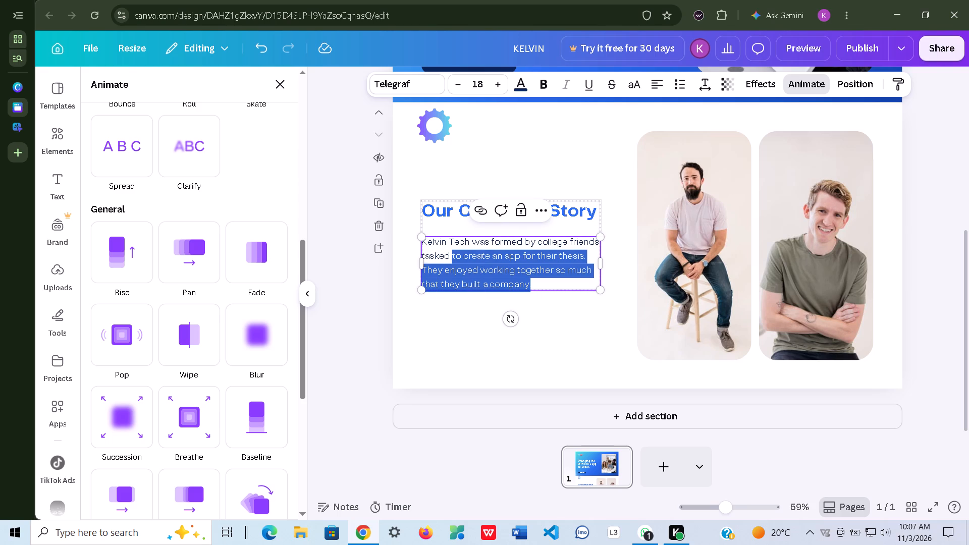
pyautogui.moveTo(454, 262); pyautogui.dragTo(436, 242)
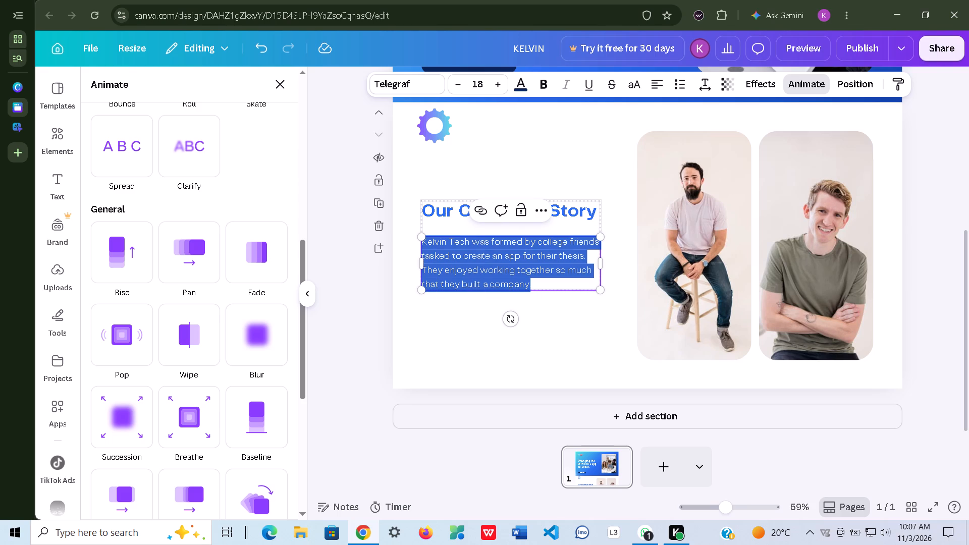
pyautogui.click(545, 83)
pyautogui.click(545, 83)
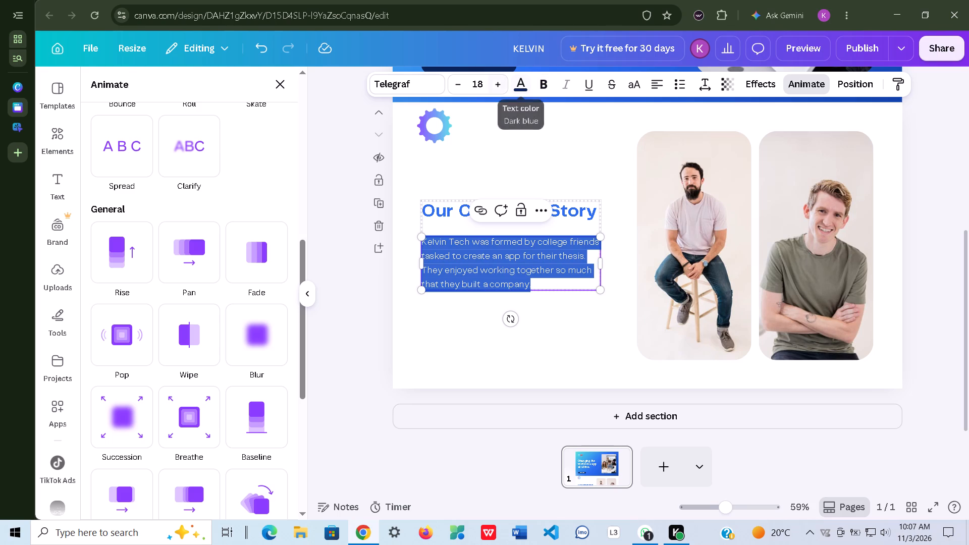
pyautogui.click(436, 84)
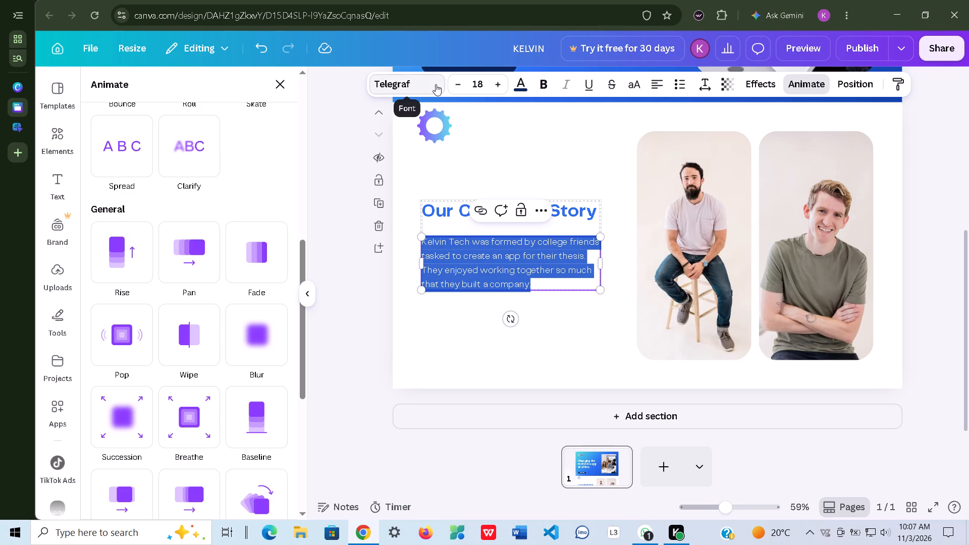
pyautogui.scroll(-3, 142, 352)
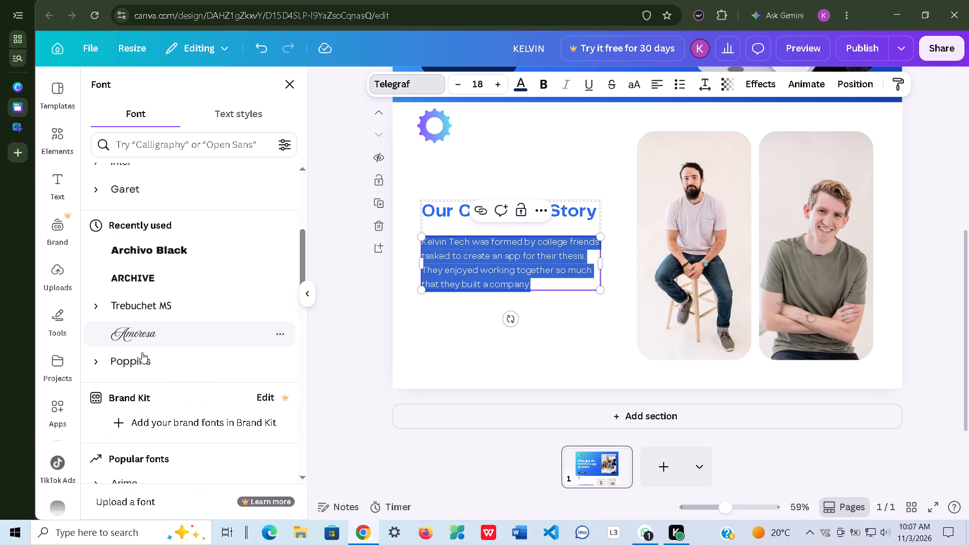
pyautogui.scroll(-2, 142, 352)
pyautogui.tripleClick(142, 352)
pyautogui.tripleClick(142, 352)
pyautogui.tripleClick(142, 352)
pyautogui.tripleClick(142, 352)
pyautogui.click(142, 352)
# Browse further through the available fonts and set the selected Kelvin Tech paragraph under Our Company Story in Sanchez.
pyautogui.scroll(-1, 142, 352)
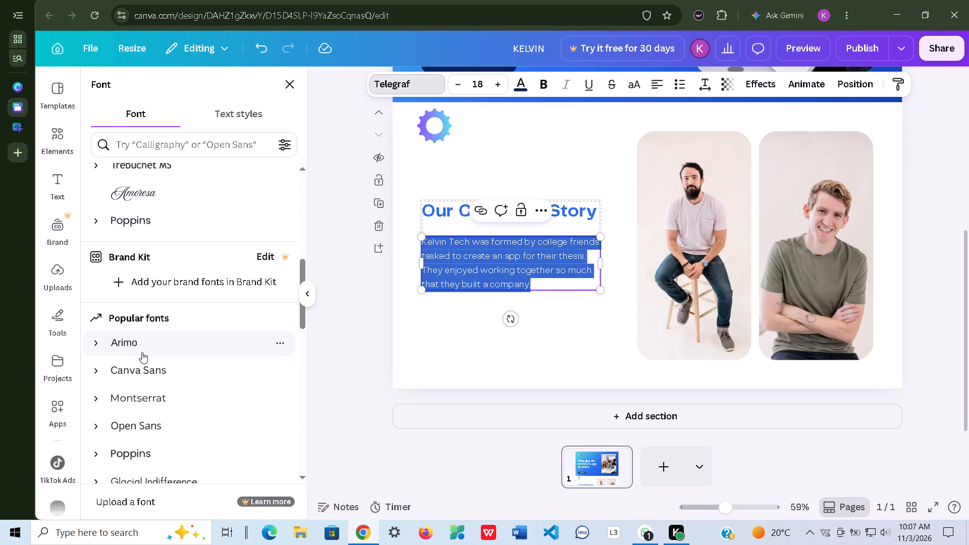
pyautogui.scroll(-6, 142, 352)
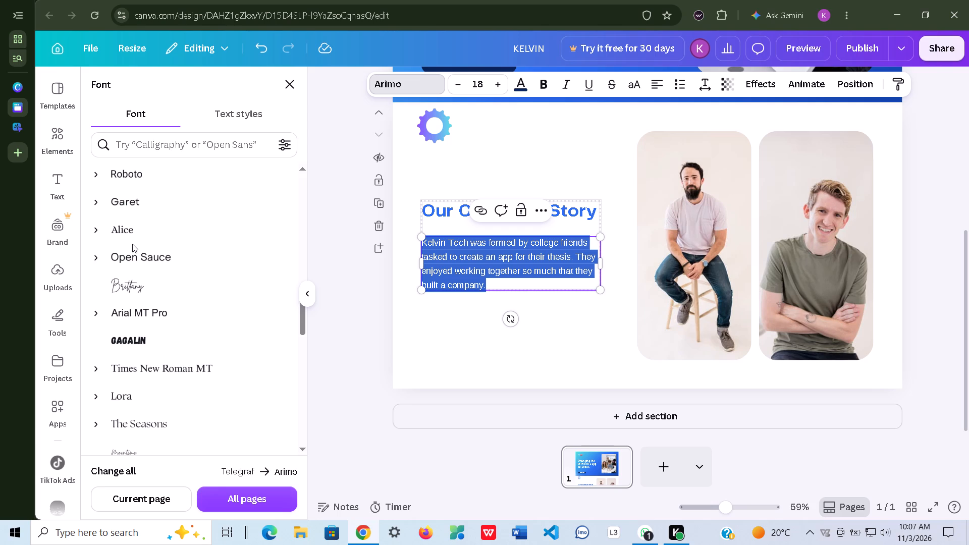
pyautogui.scroll(-5, 126, 339)
pyautogui.scroll(-1, 132, 244)
pyautogui.scroll(-3, 128, 337)
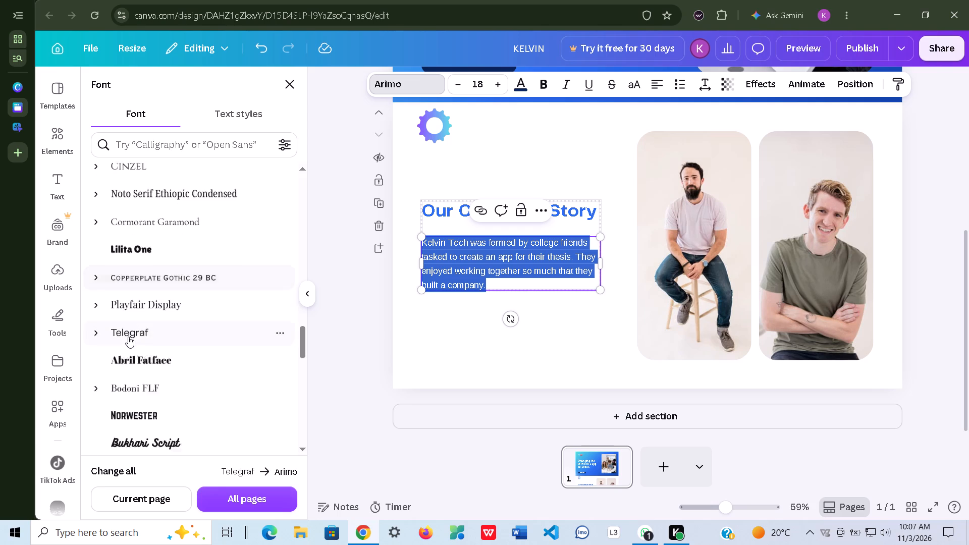
pyautogui.scroll(-2, 128, 337)
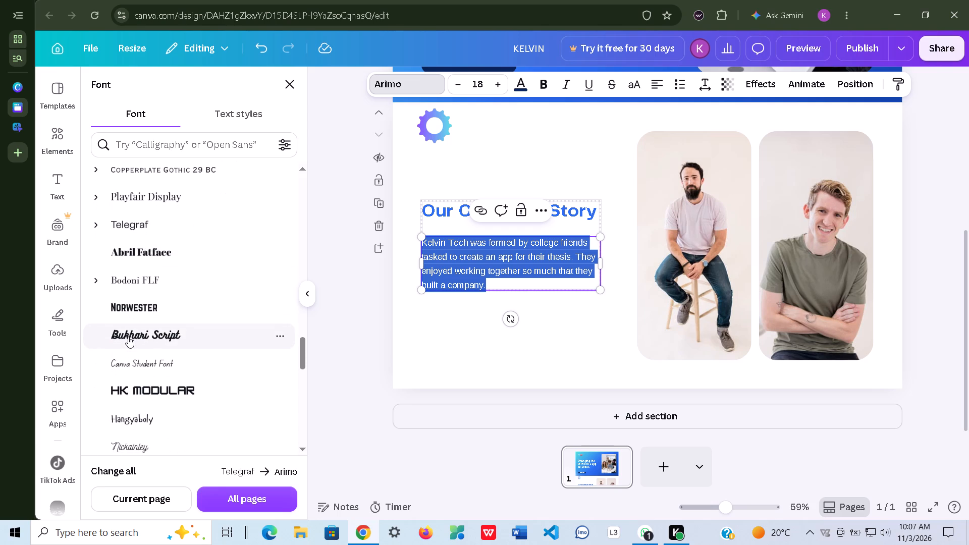
pyautogui.scroll(-4, 128, 337)
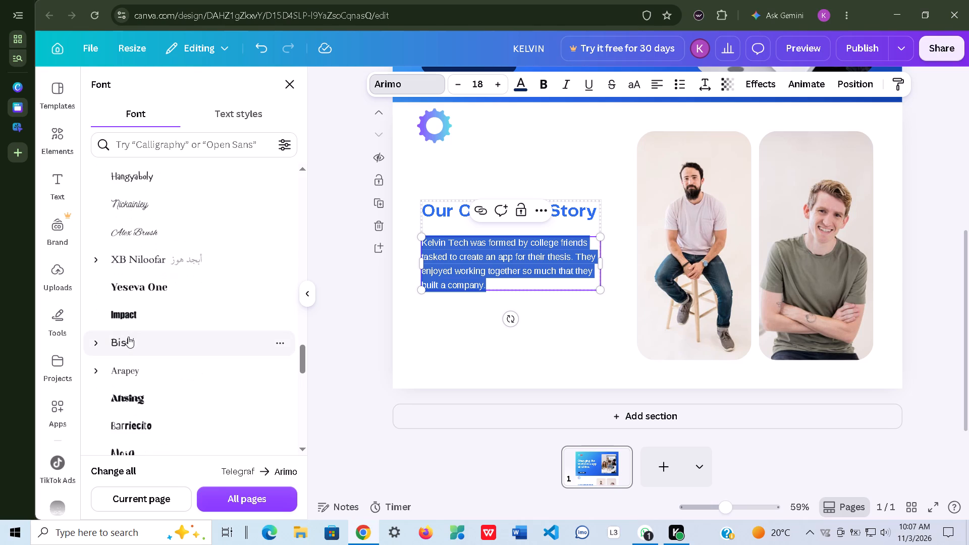
pyautogui.scroll(-2, 128, 337)
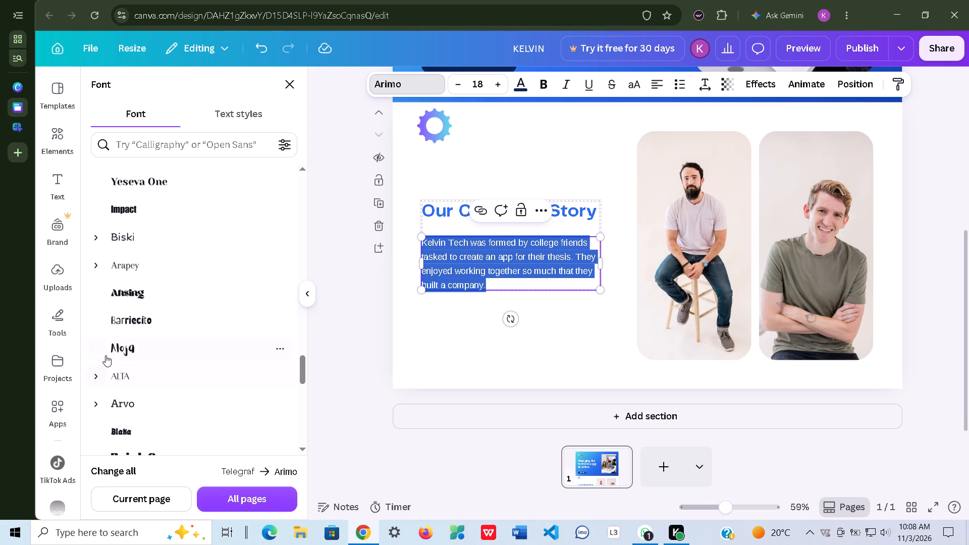
pyautogui.scroll(-2, 111, 373)
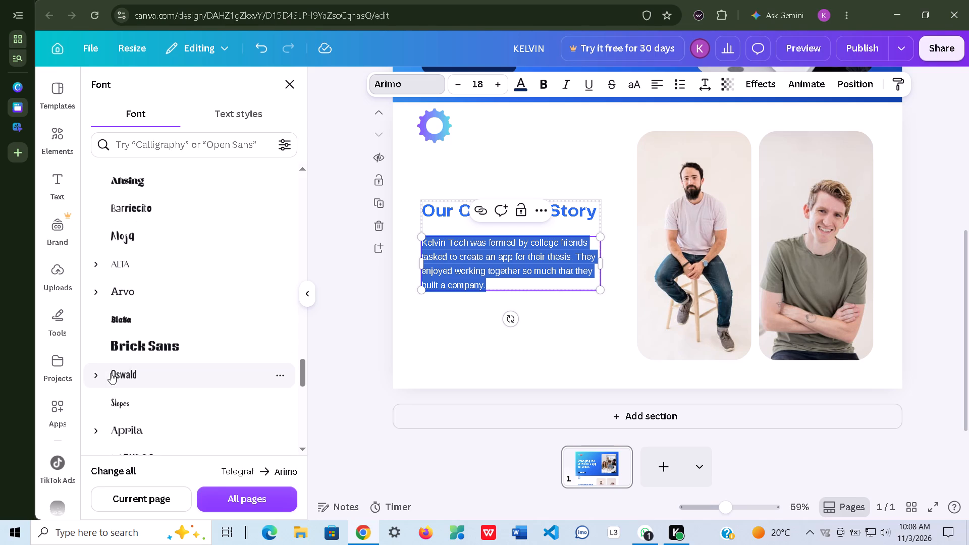
pyautogui.scroll(-4, 111, 373)
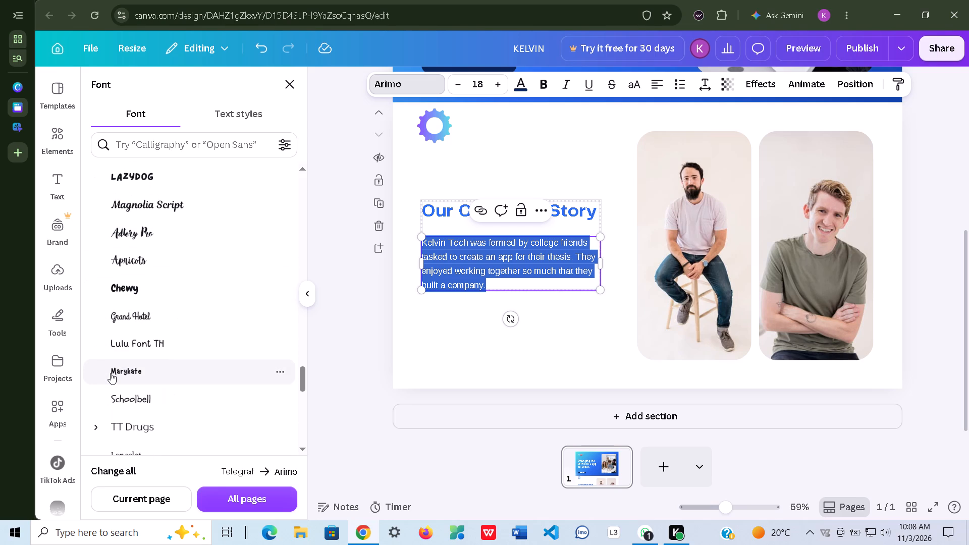
pyautogui.scroll(-3, 111, 373)
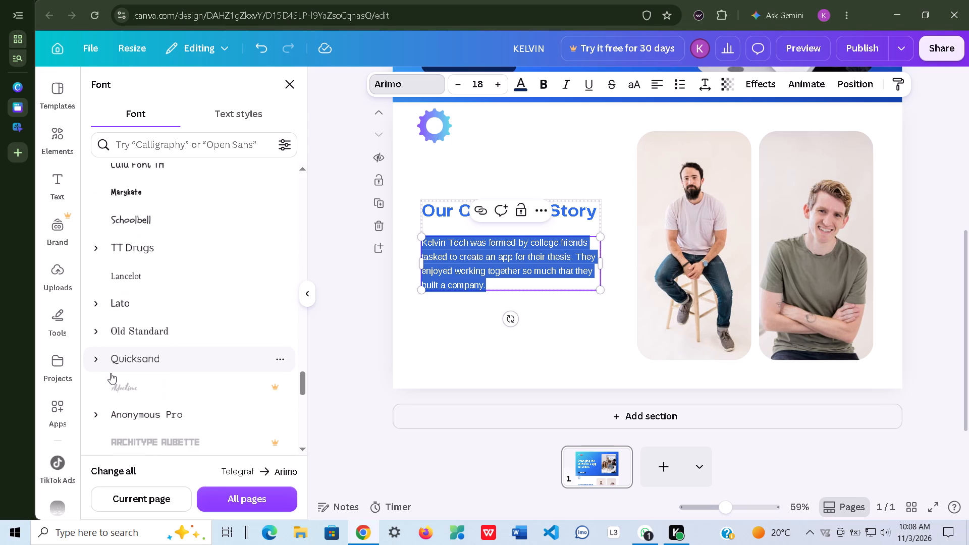
pyautogui.scroll(-6, 111, 373)
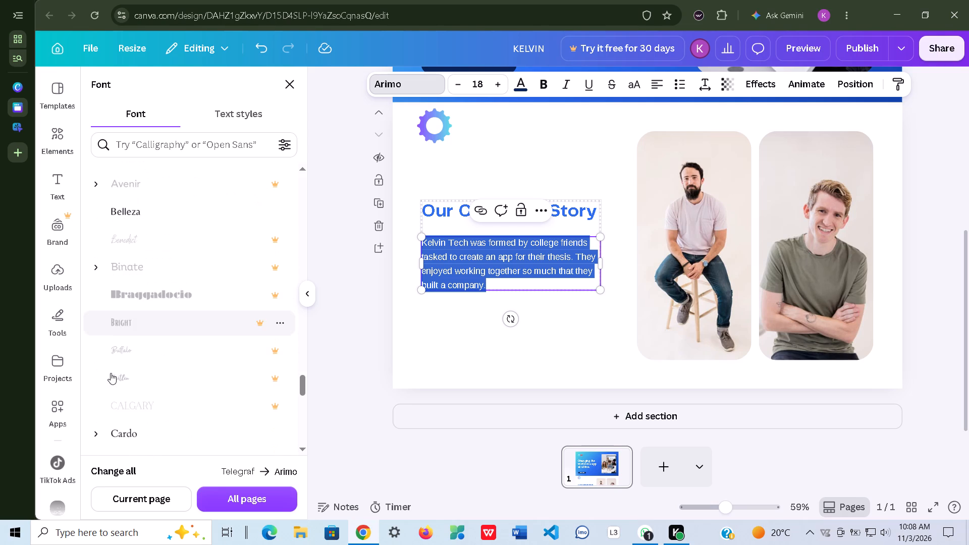
pyautogui.scroll(-9, 111, 373)
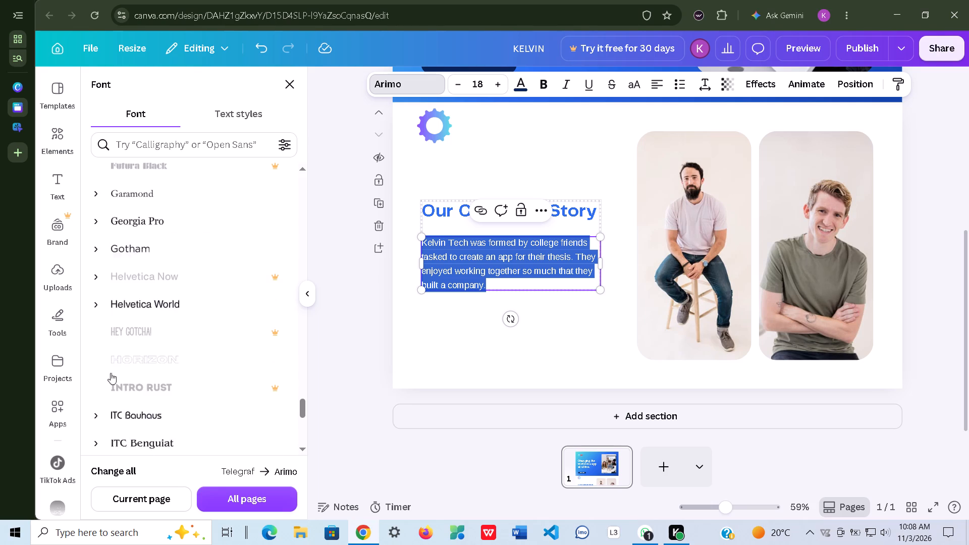
pyautogui.scroll(-3, 111, 373)
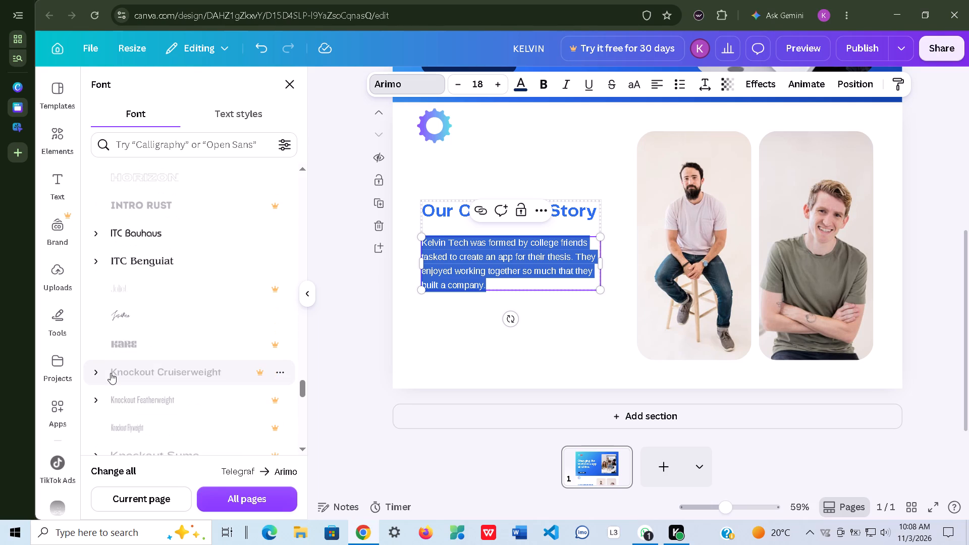
pyautogui.scroll(-7, 111, 373)
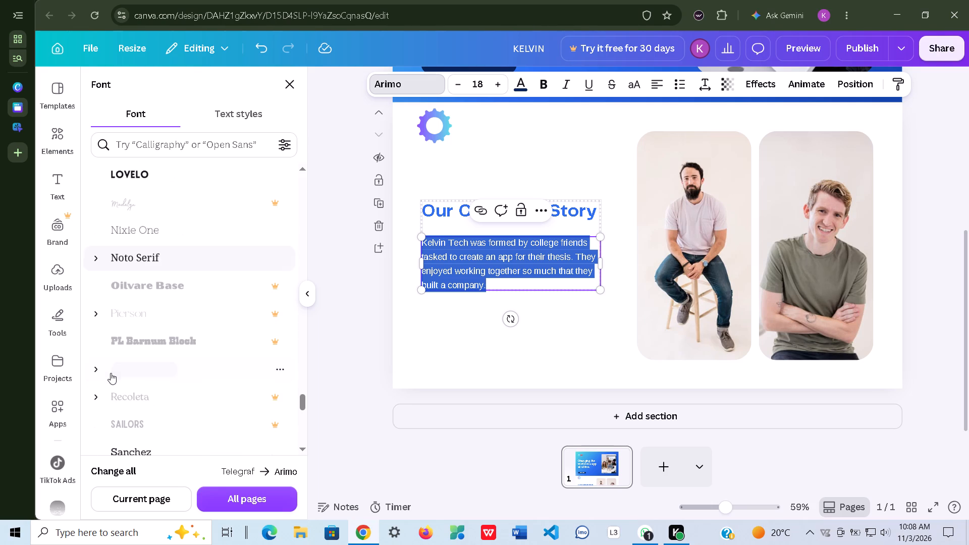
pyautogui.scroll(-2, 111, 373)
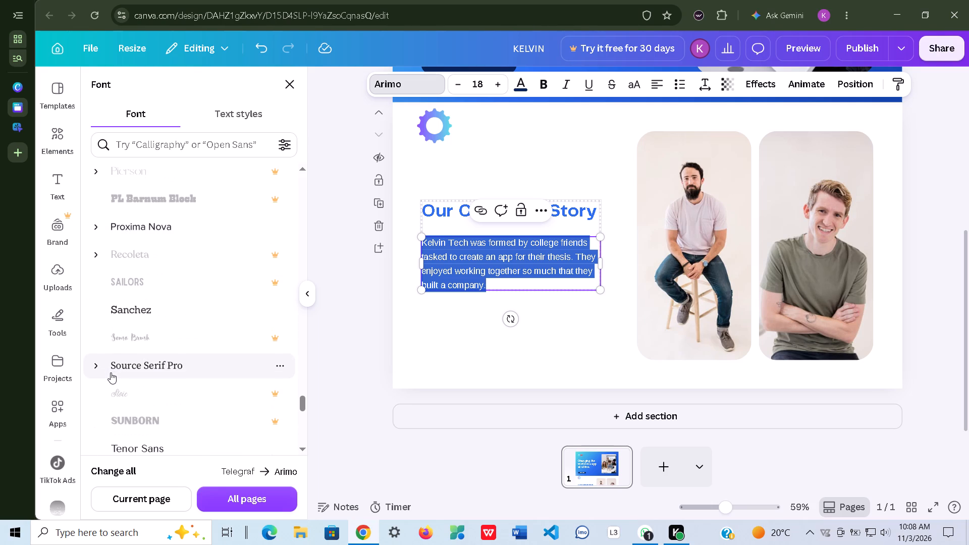
pyautogui.click(143, 317)
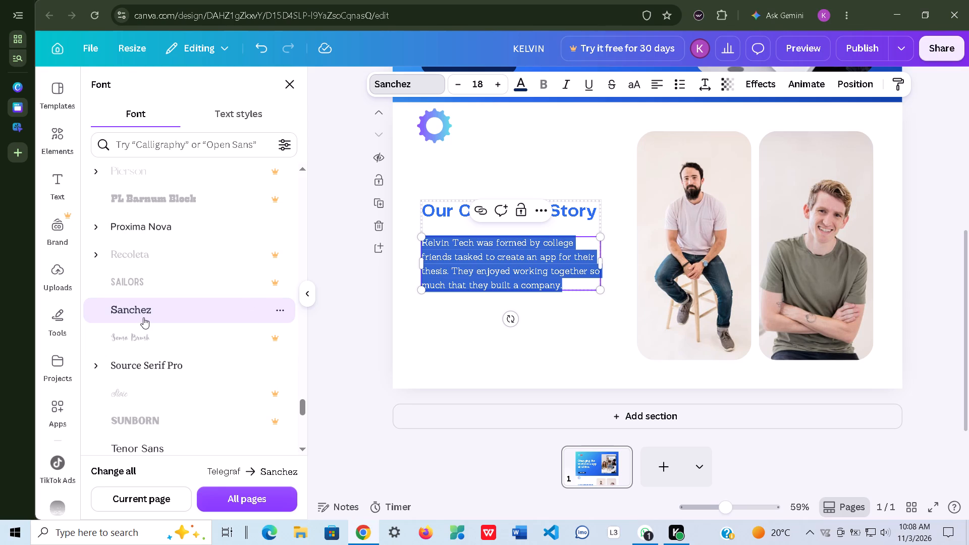
pyautogui.click(143, 317)
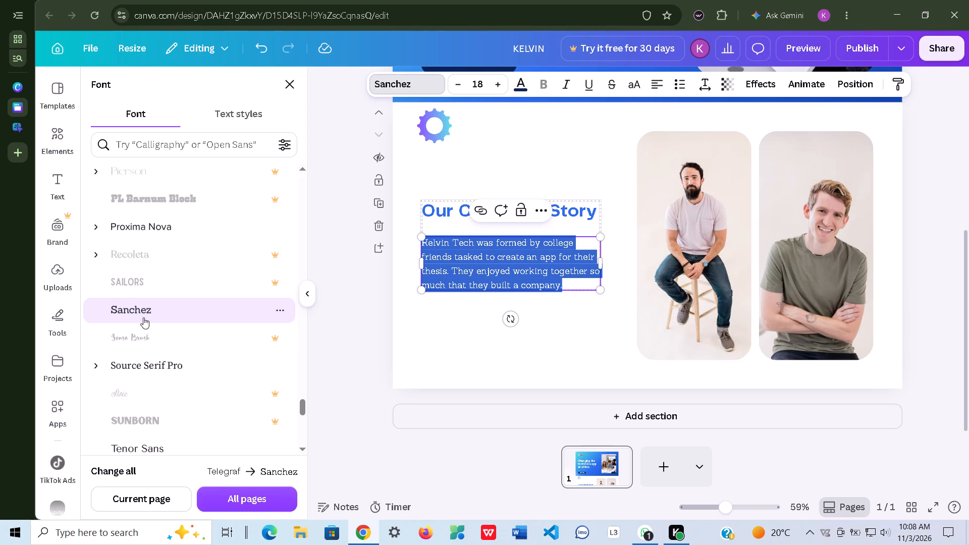
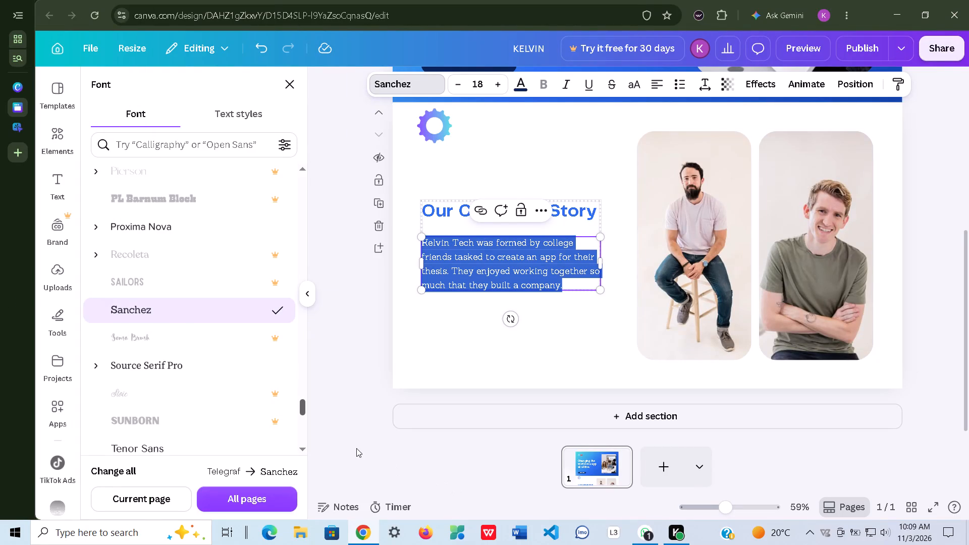
# Move the Our Company Story heading down slightly so it sits closer to the paragraph beneath it, keeping it horizontally aligned.
pyautogui.click(494, 350)
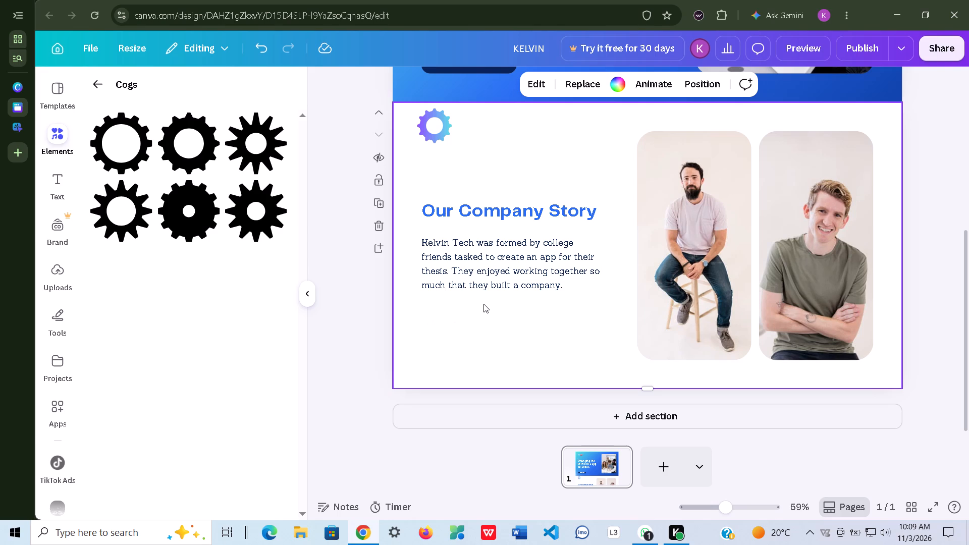
pyautogui.click(528, 208)
pyautogui.click(528, 208)
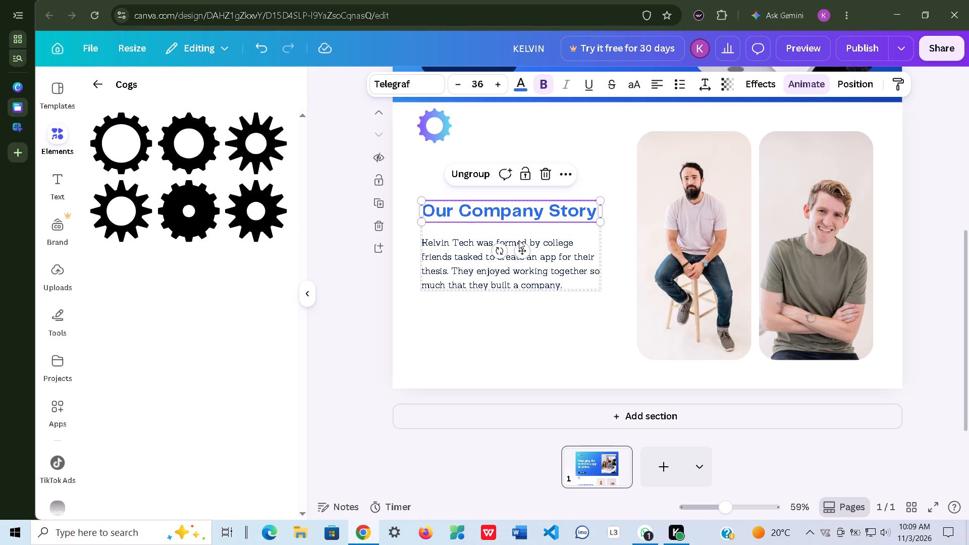
pyautogui.moveTo(519, 248); pyautogui.dragTo(519, 251)
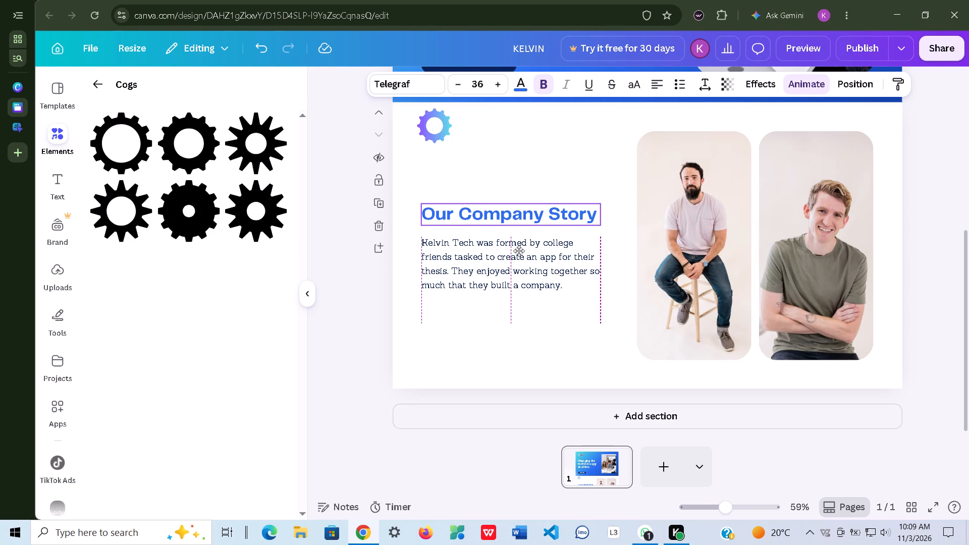
pyautogui.moveTo(519, 251); pyautogui.dragTo(519, 252)
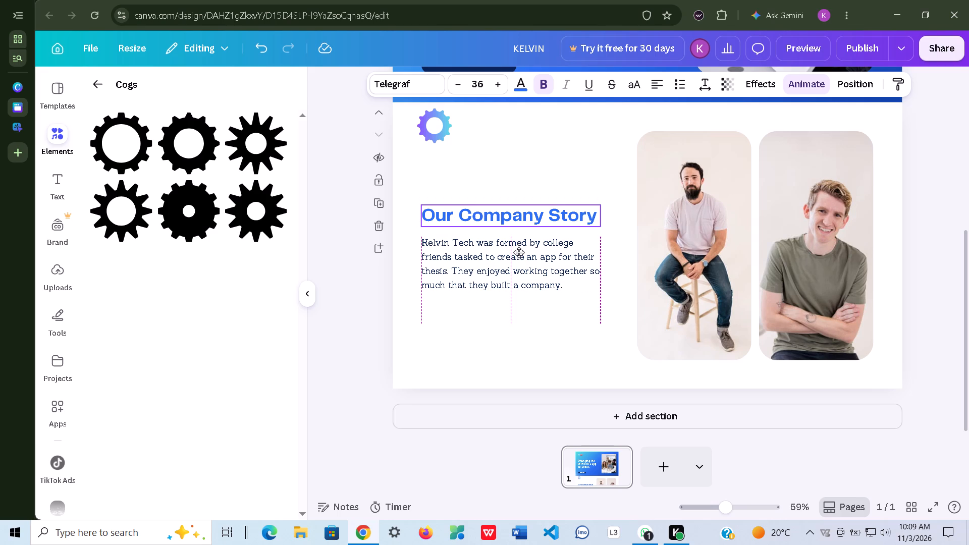
pyautogui.moveTo(519, 252); pyautogui.dragTo(519, 256)
pyautogui.click(562, 314)
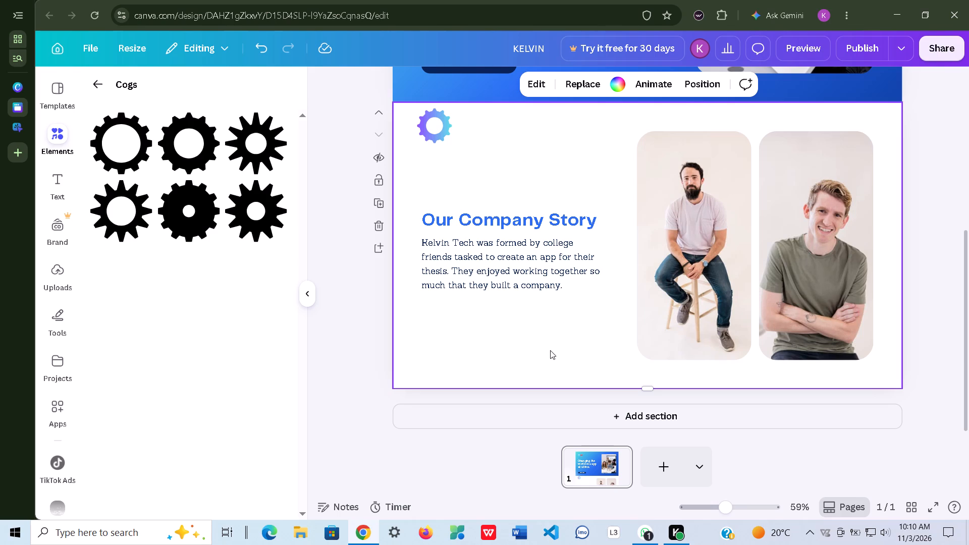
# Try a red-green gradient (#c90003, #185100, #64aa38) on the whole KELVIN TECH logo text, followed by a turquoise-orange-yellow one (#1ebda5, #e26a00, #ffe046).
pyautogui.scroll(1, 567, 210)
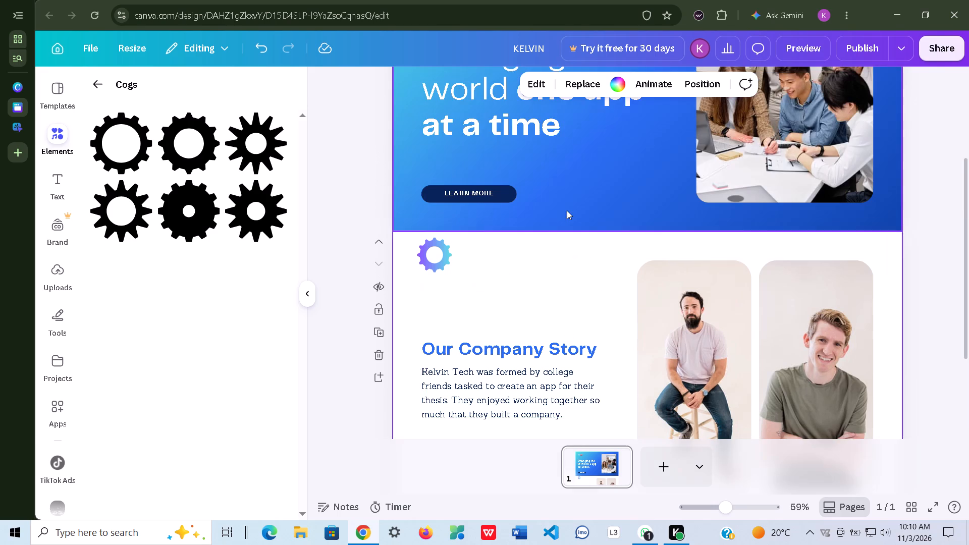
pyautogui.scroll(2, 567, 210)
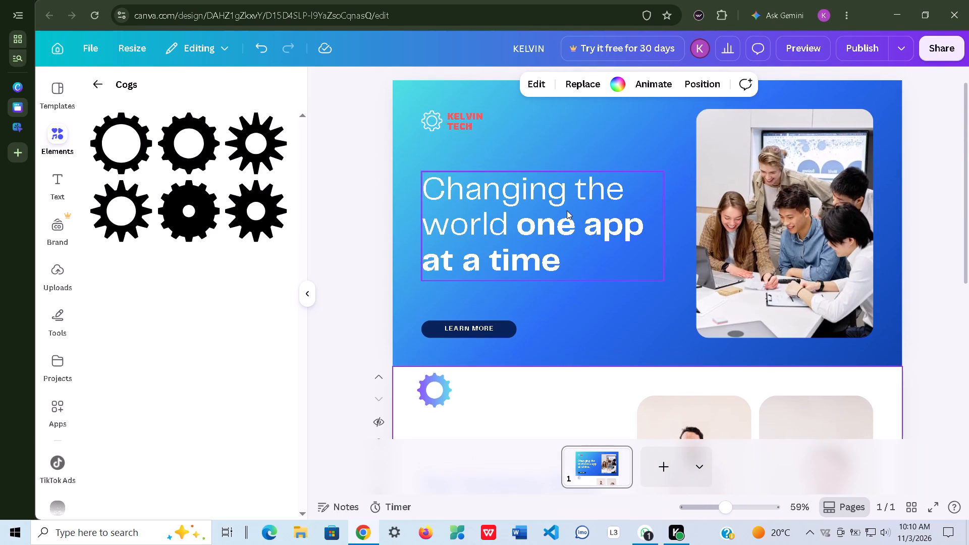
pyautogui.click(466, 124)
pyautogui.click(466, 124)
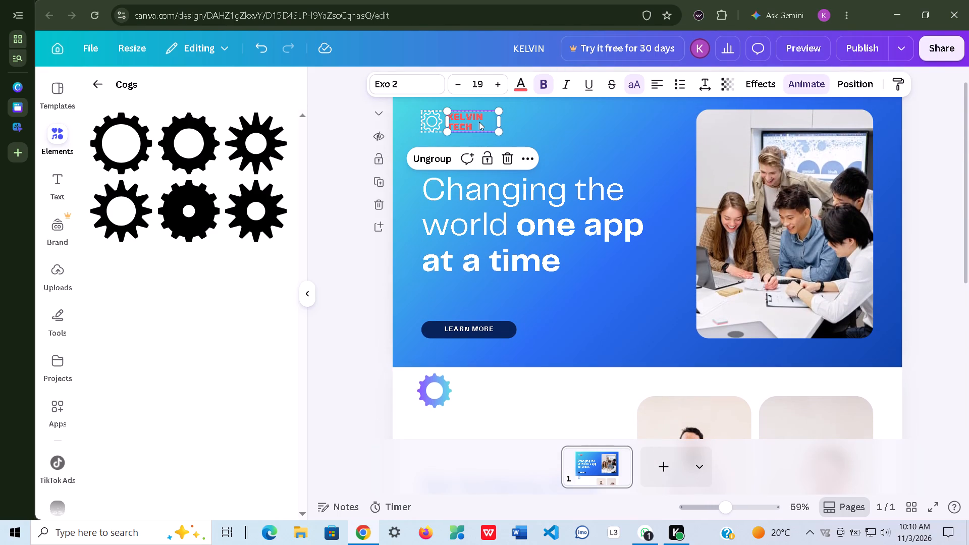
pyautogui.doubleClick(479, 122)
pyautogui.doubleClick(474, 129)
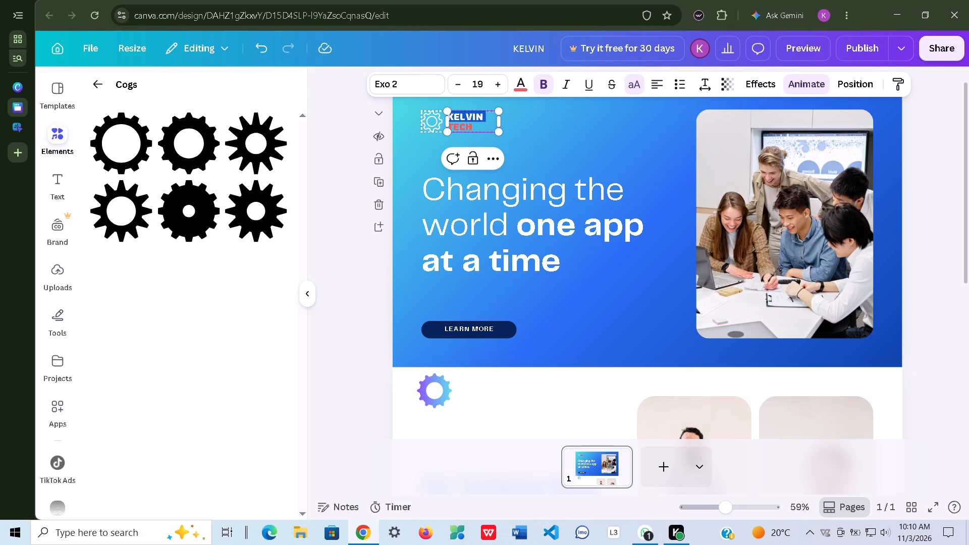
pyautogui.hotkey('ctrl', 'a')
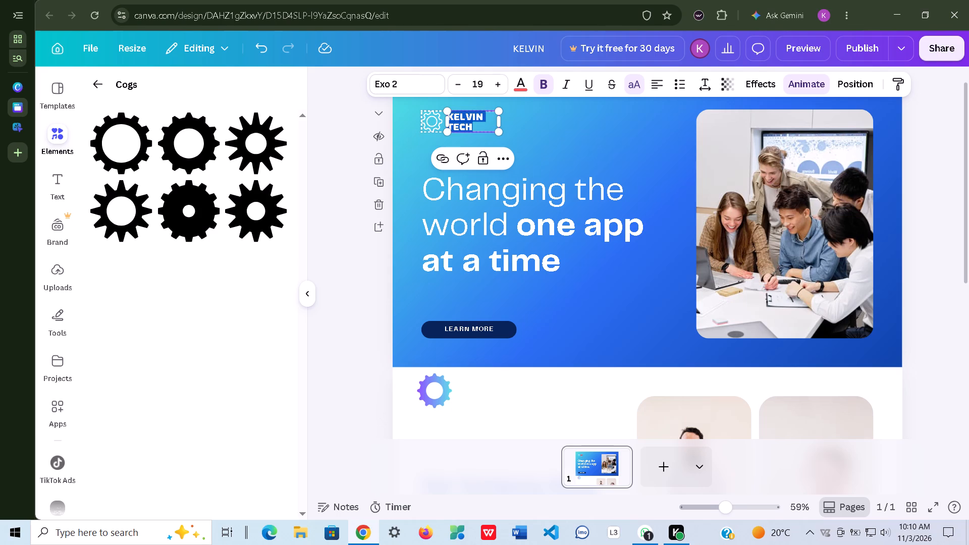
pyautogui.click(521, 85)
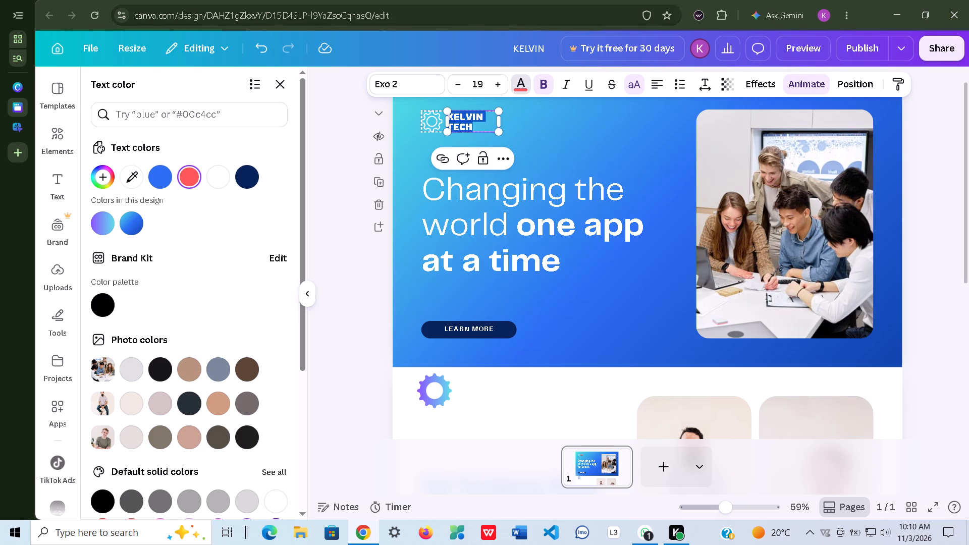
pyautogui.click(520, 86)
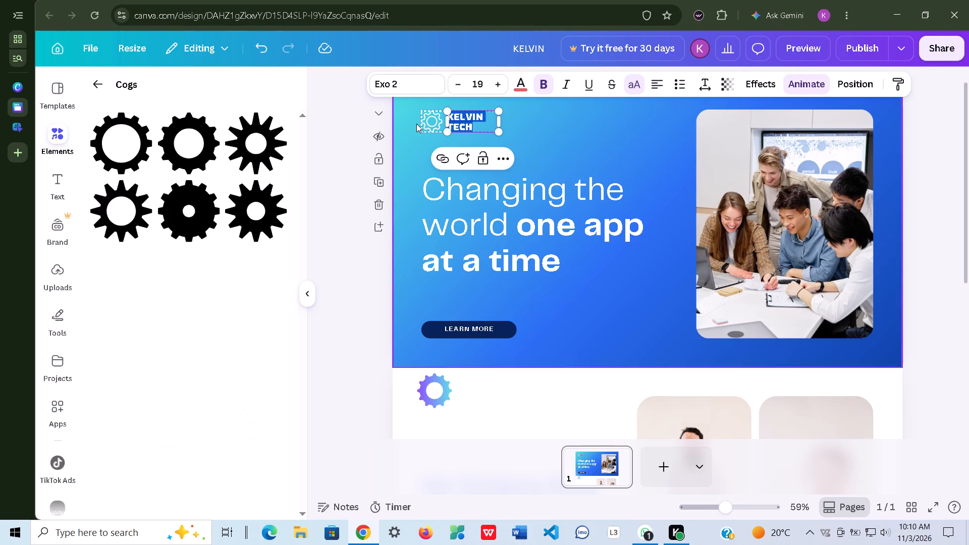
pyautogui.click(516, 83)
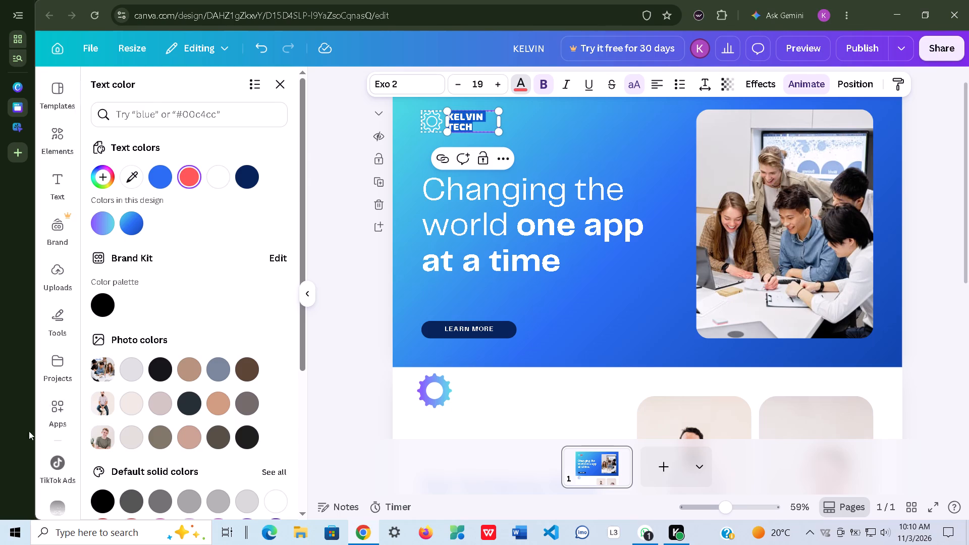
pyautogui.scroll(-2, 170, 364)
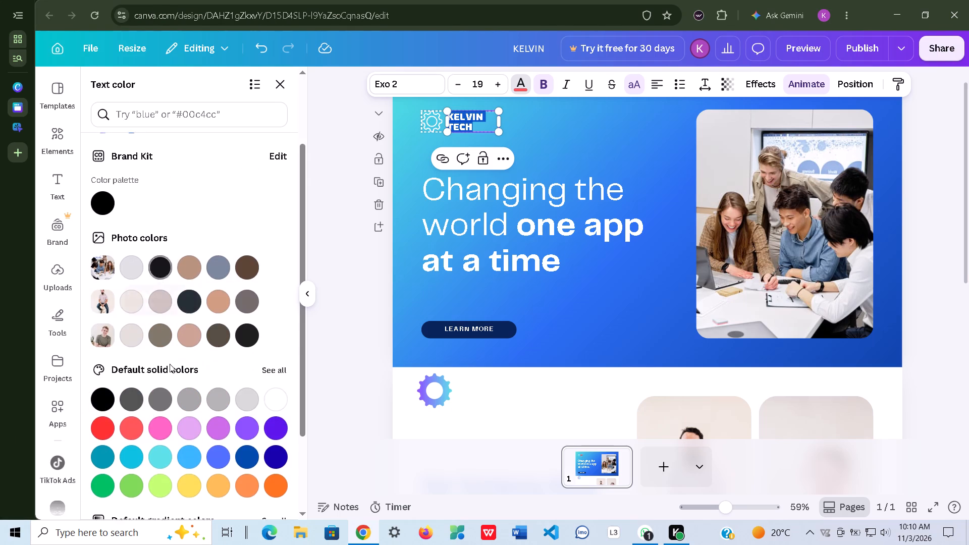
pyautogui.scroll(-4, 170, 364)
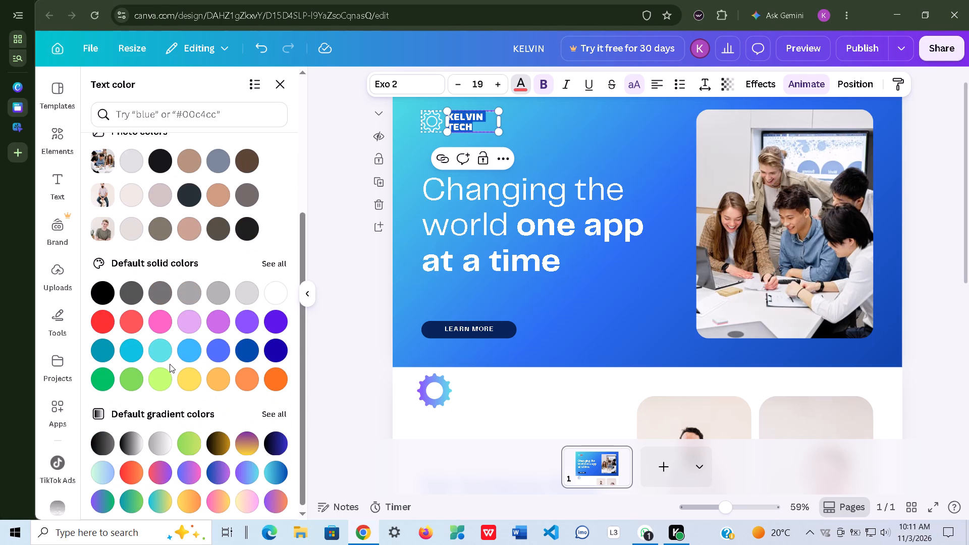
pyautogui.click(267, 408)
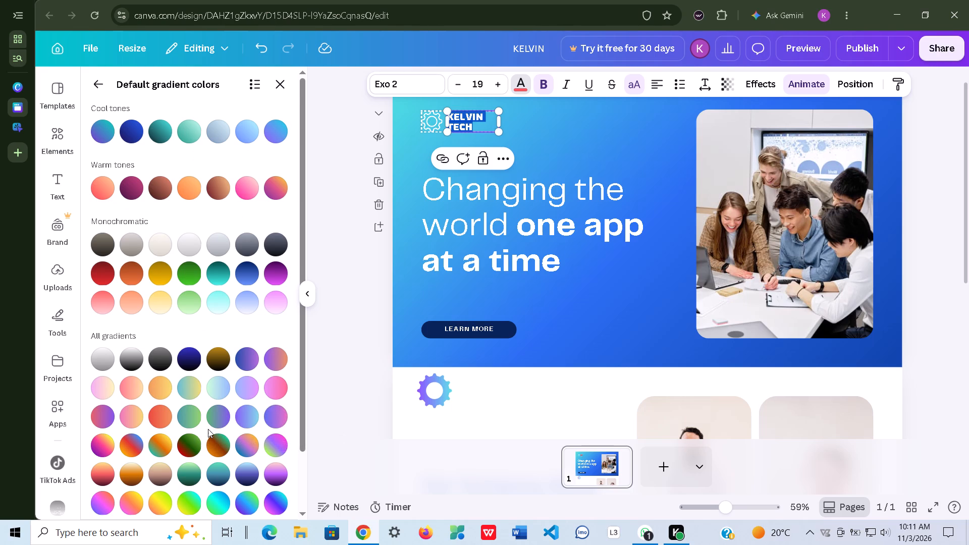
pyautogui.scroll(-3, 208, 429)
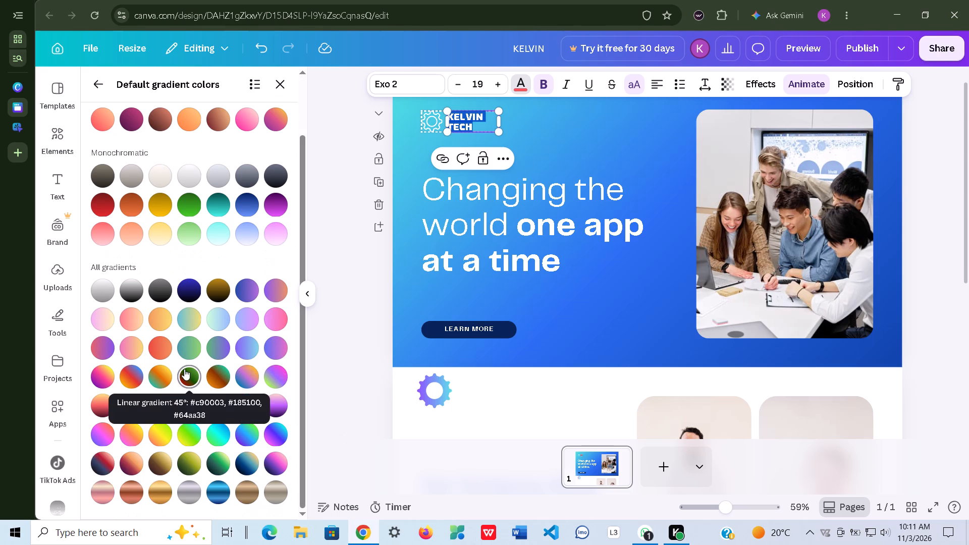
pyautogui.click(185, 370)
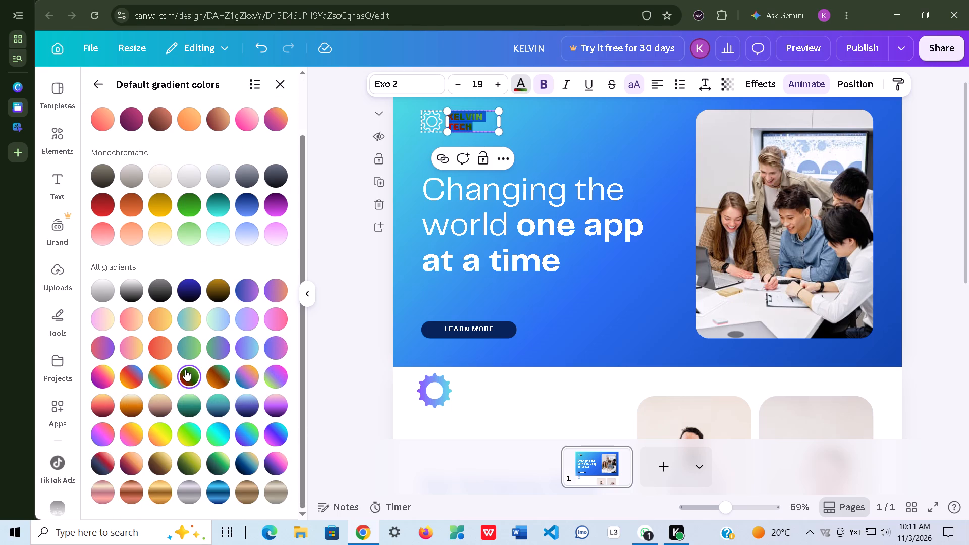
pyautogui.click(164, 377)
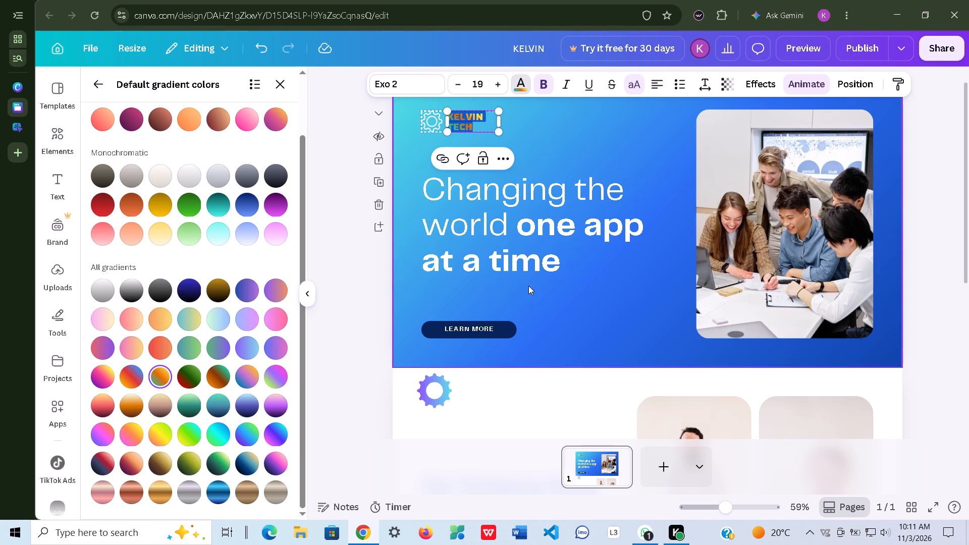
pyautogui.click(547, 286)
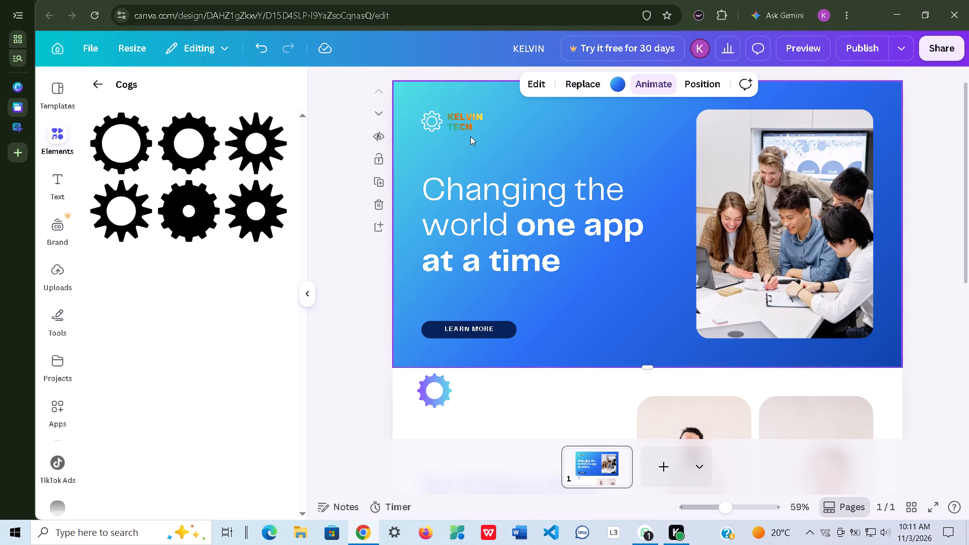
# Recolour the whole KELVIN TECH logo text with the diagonal orange, red and blue default gradient.
pyautogui.doubleClick(470, 128)
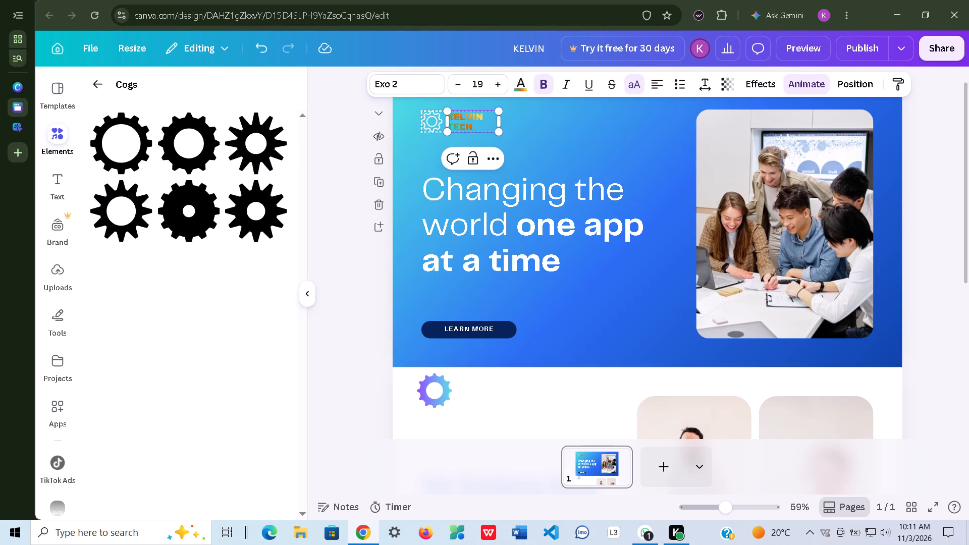
pyautogui.doubleClick(473, 124)
pyautogui.hotkey('ctrl', 'a')
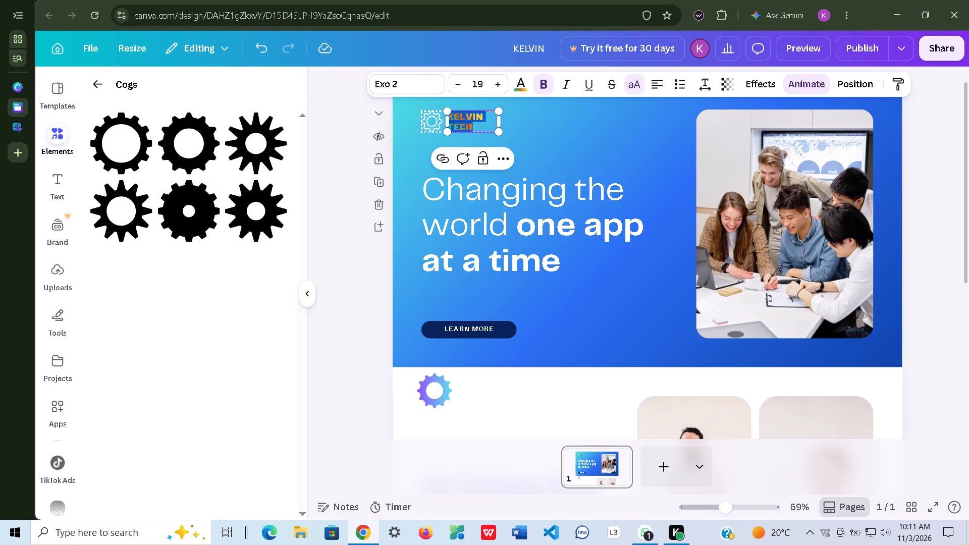
pyautogui.click(518, 77)
pyautogui.scroll(-4, 201, 348)
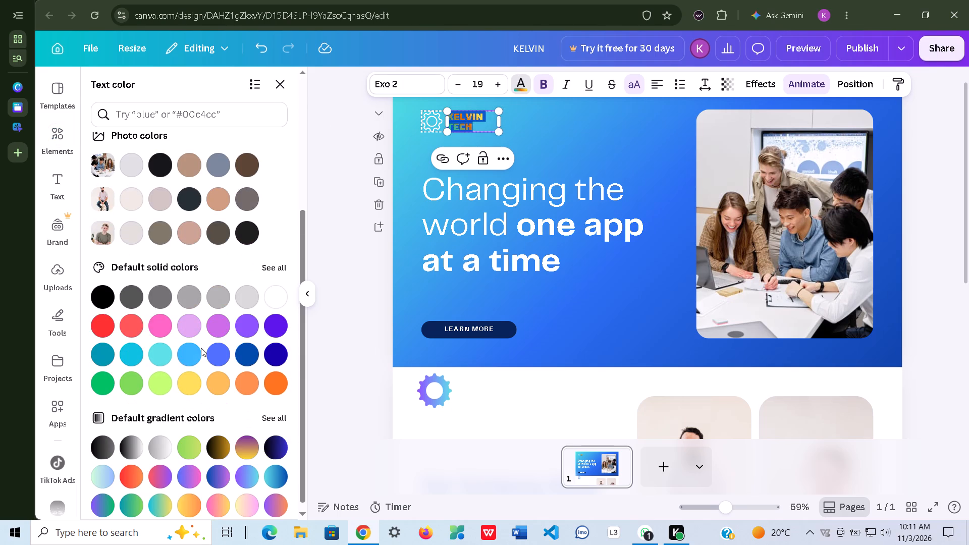
pyautogui.scroll(-2, 201, 348)
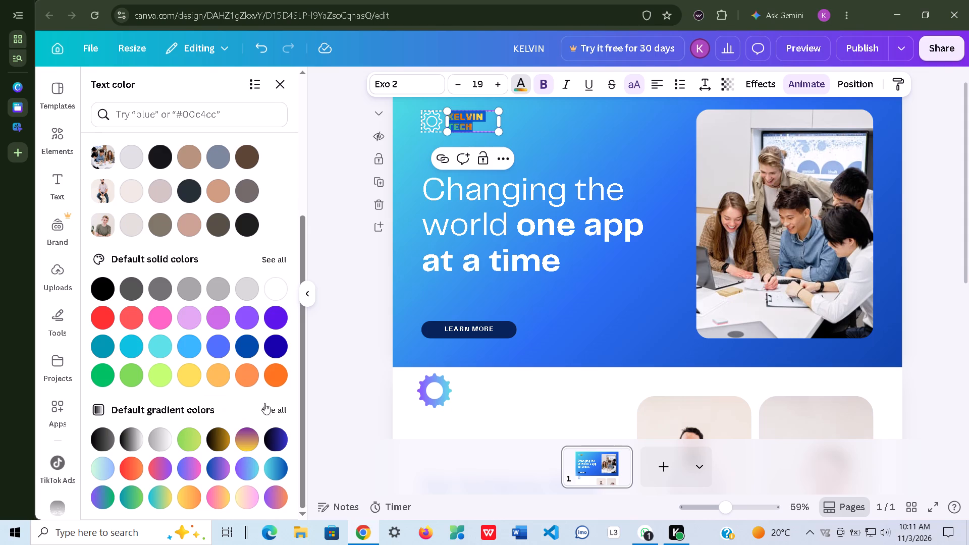
pyautogui.click(266, 411)
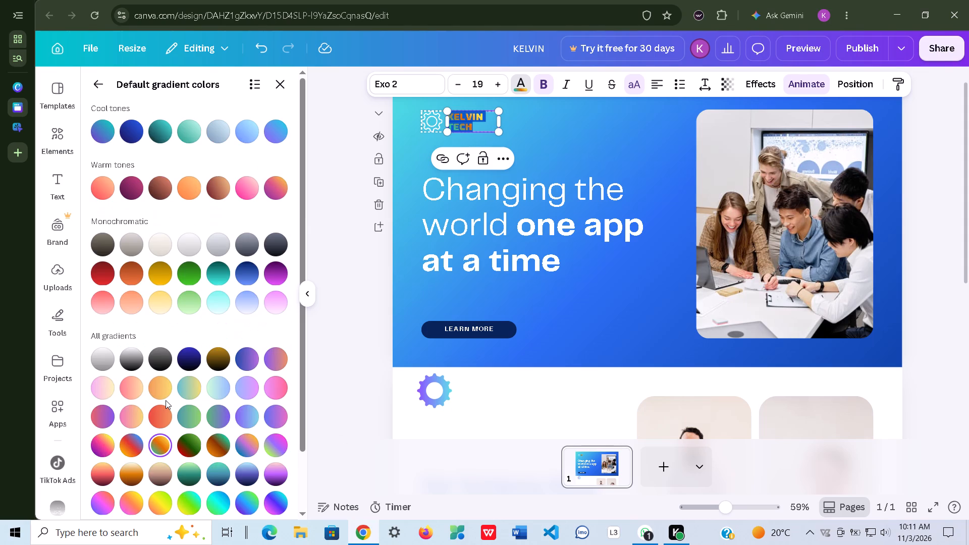
pyautogui.scroll(-1, 165, 400)
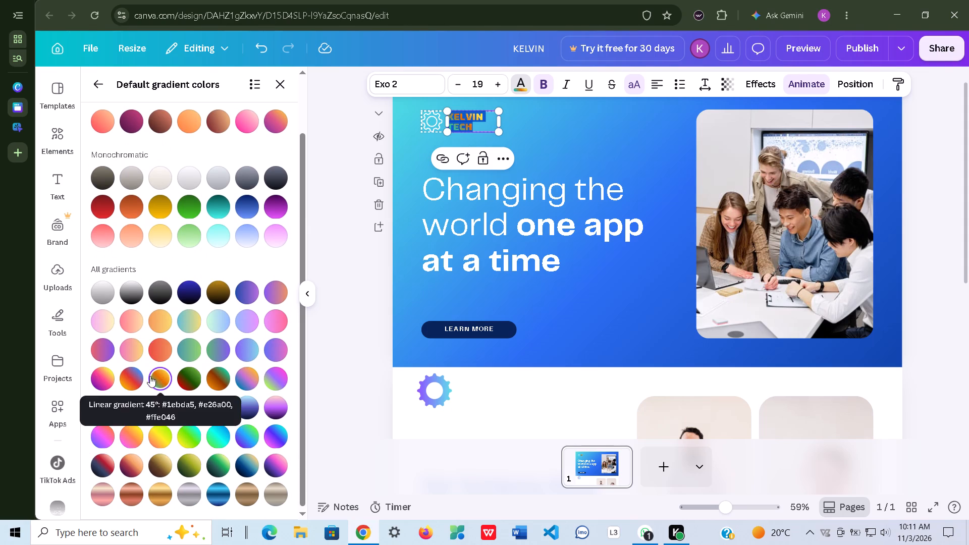
pyautogui.click(129, 377)
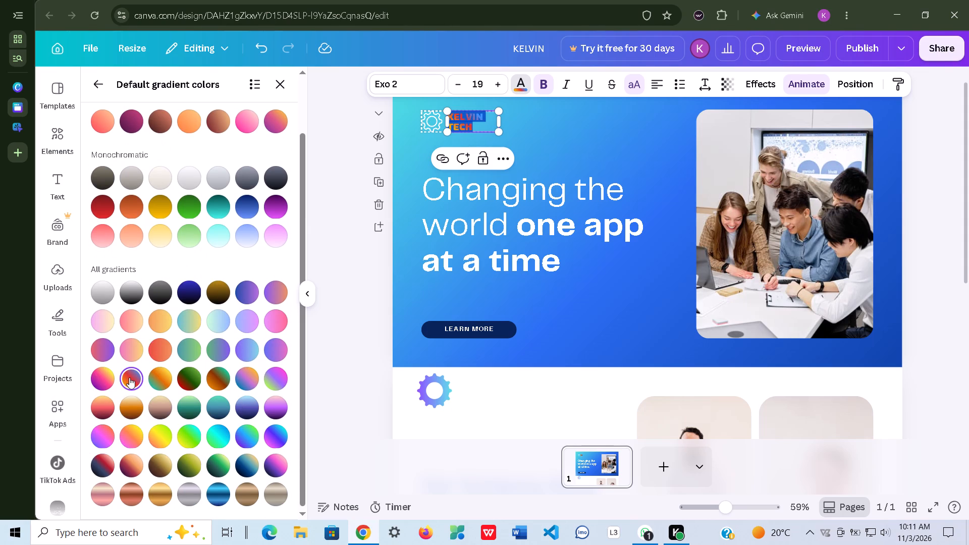
pyautogui.click(596, 163)
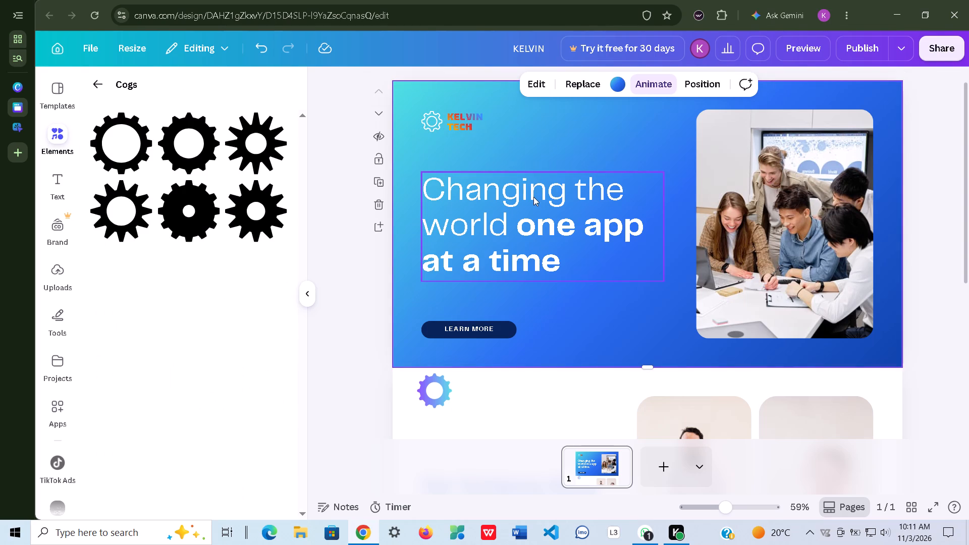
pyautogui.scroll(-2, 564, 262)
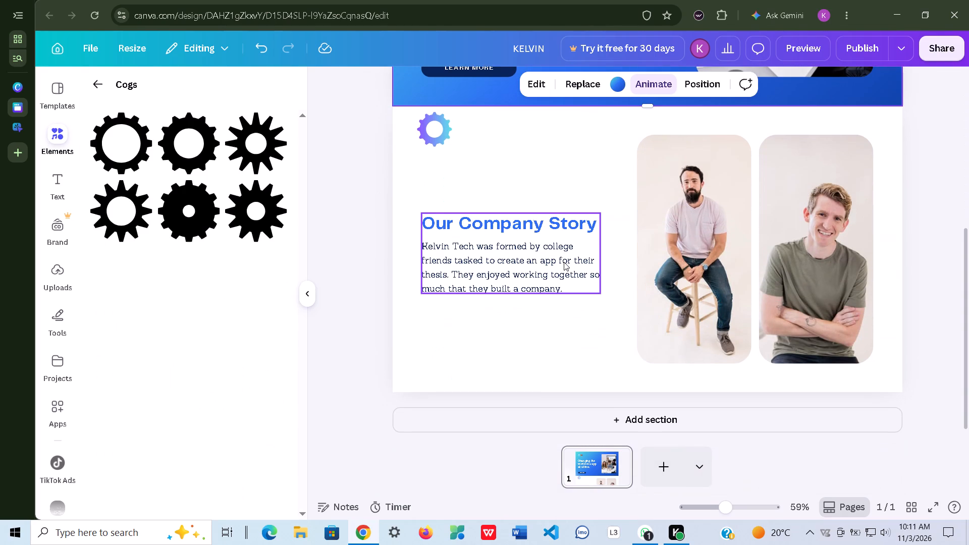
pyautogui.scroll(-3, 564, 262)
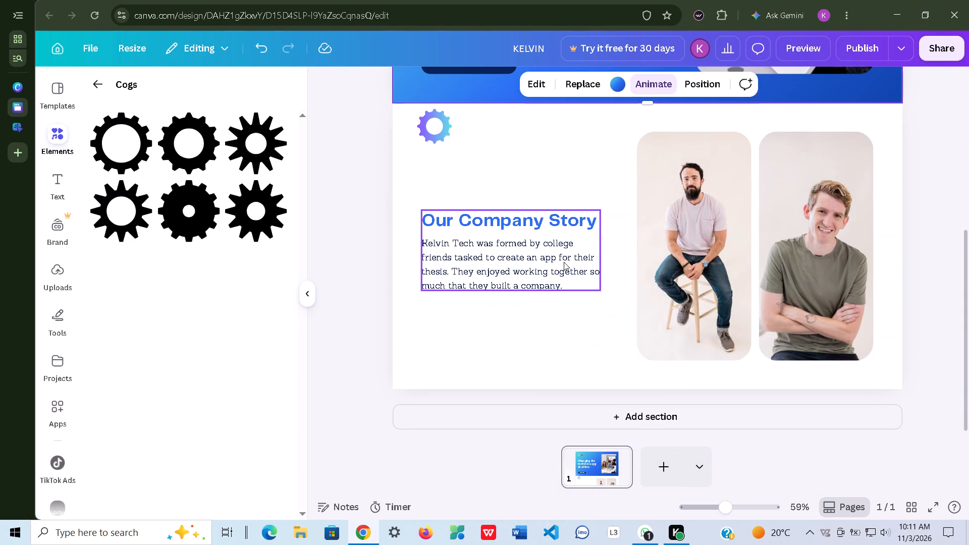
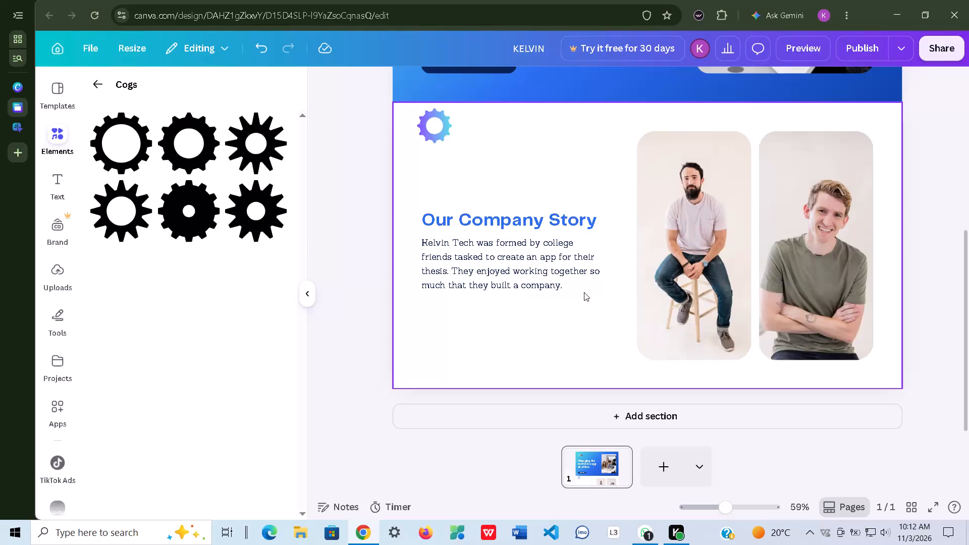
# Close the shapes gallery and review the hero and Our Company Story sections on the full canvas.
pyautogui.click(99, 87)
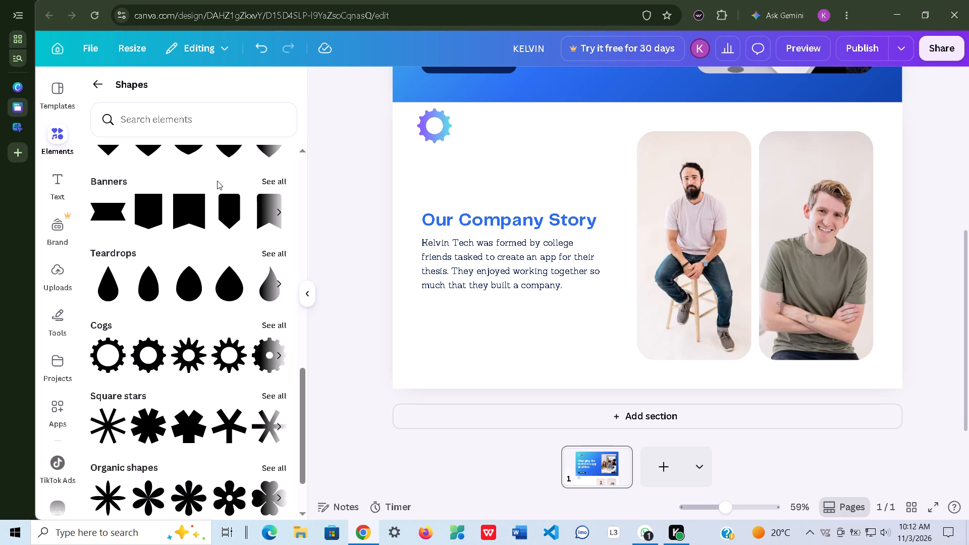
pyautogui.click(304, 294)
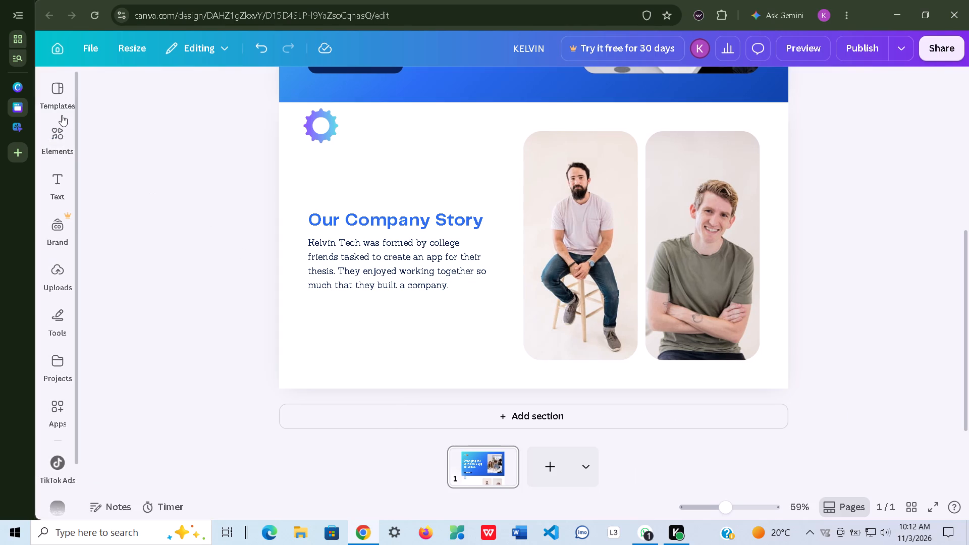
pyautogui.scroll(4, 423, 189)
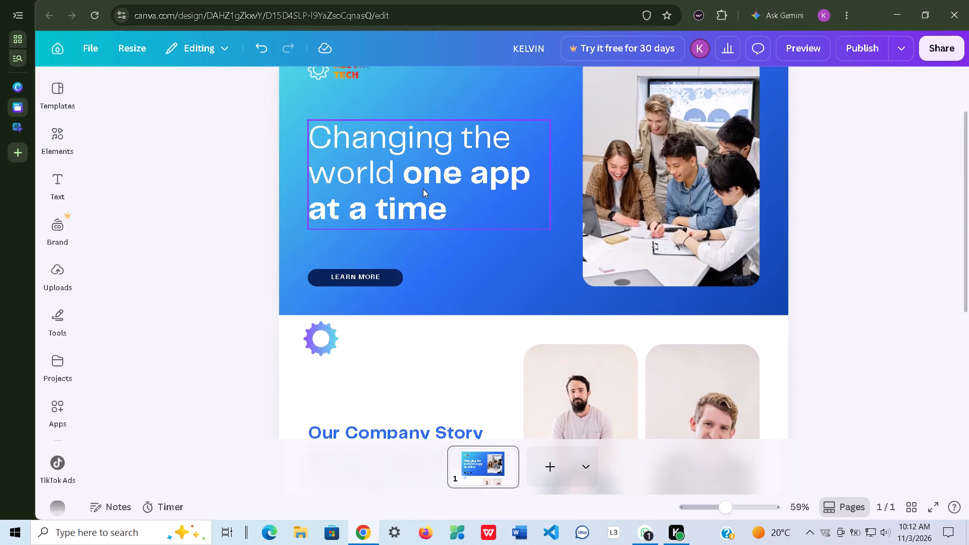
pyautogui.scroll(2, 423, 189)
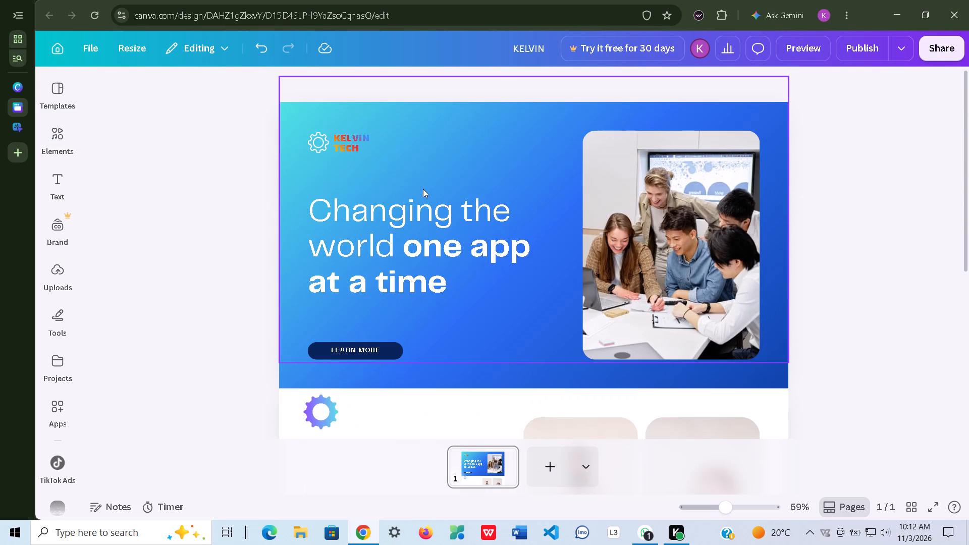
pyautogui.scroll(-1, 423, 189)
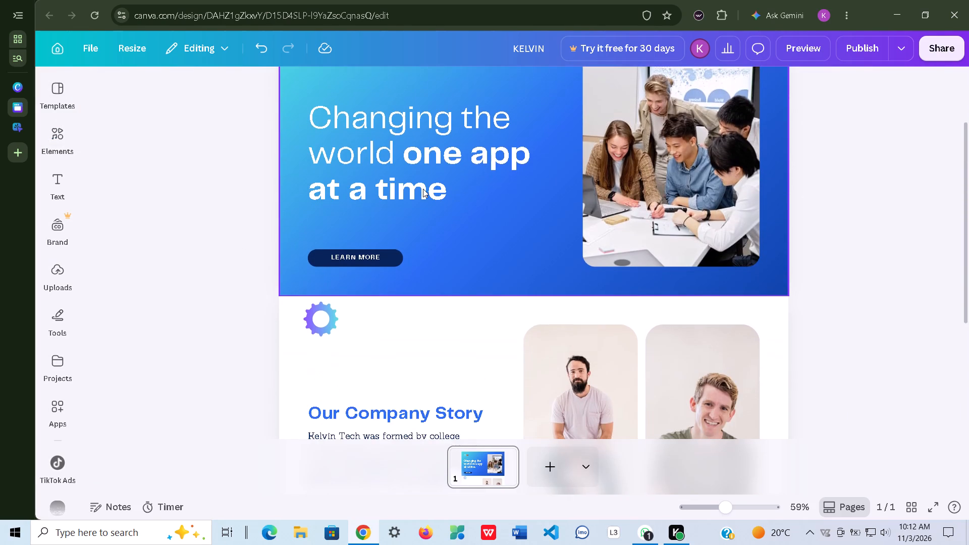
pyautogui.scroll(-1, 423, 189)
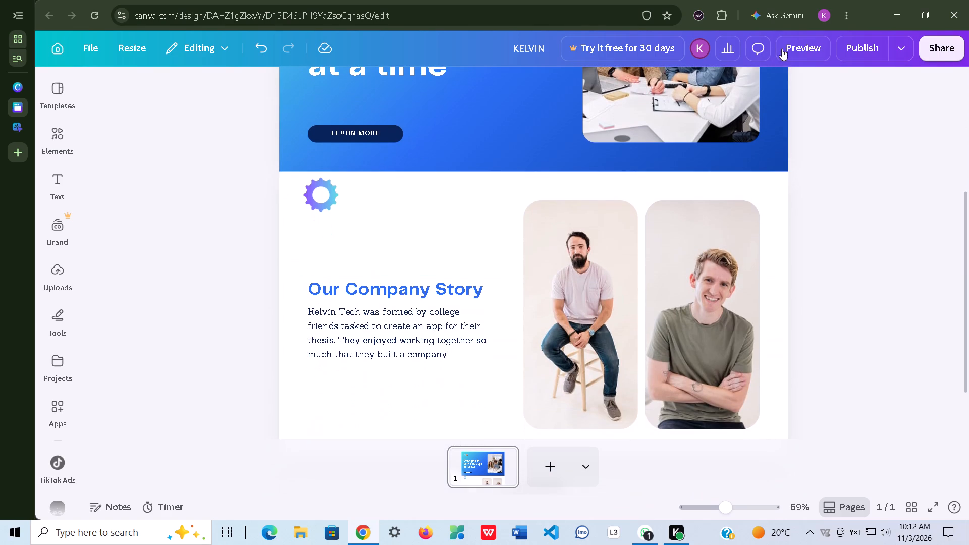
# Examine the website in the desktop preview, from the hero section down to the company story and footer.
pyautogui.click(798, 52)
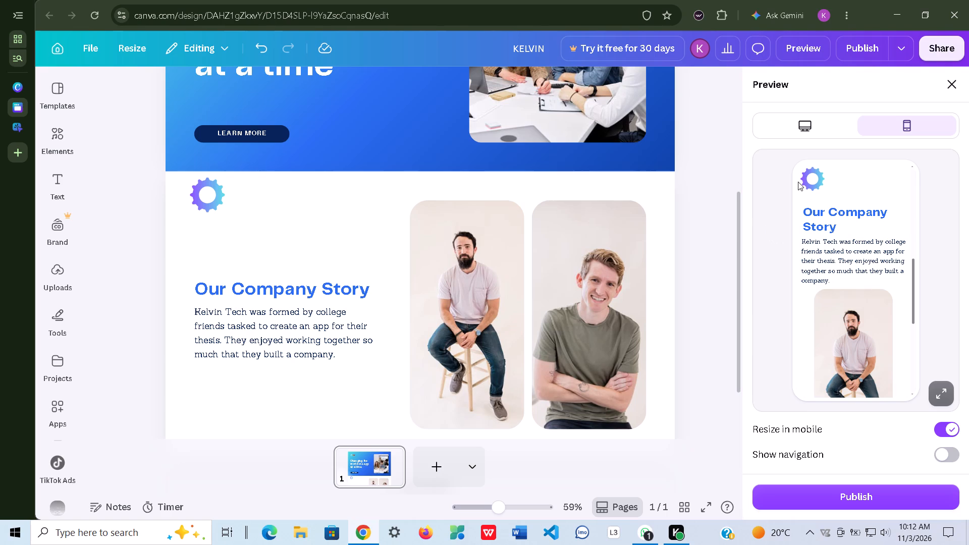
pyautogui.click(807, 120)
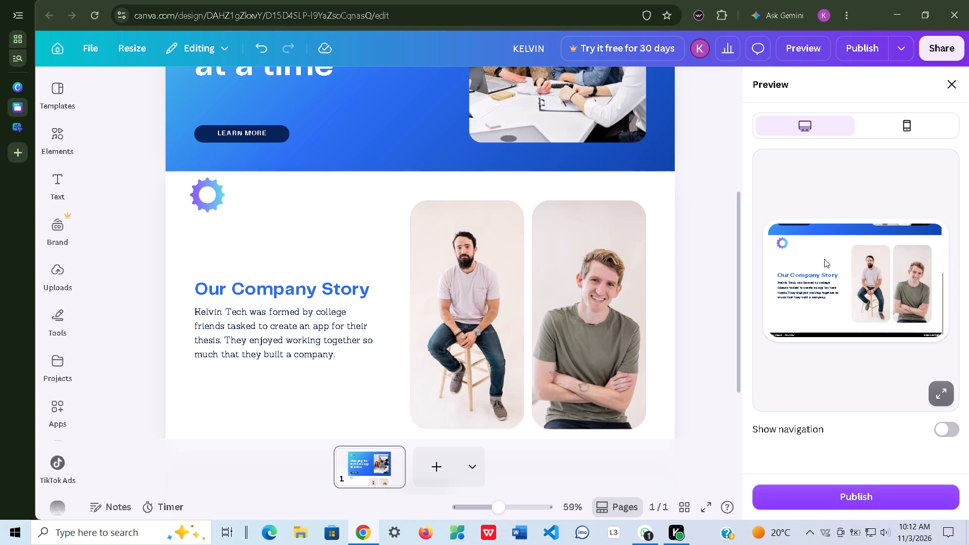
pyautogui.scroll(3, 824, 259)
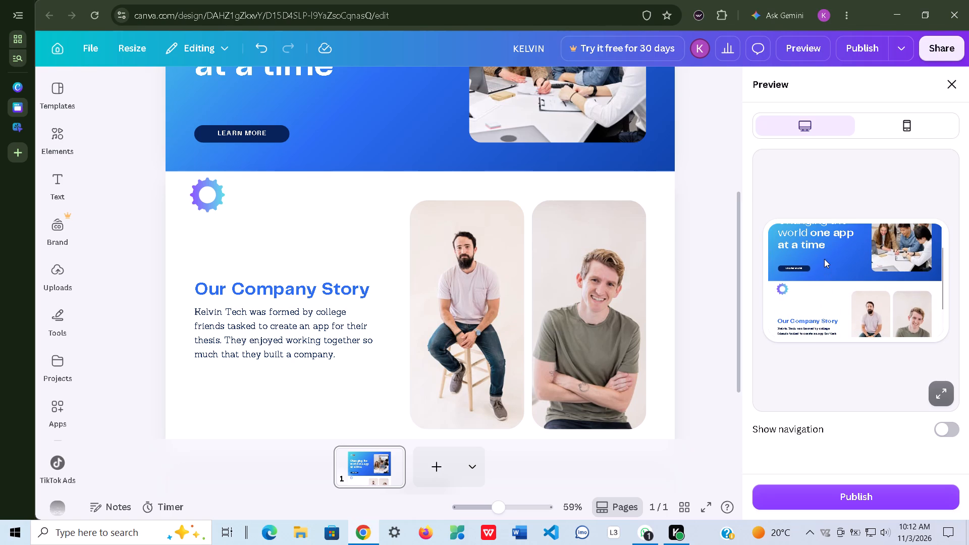
pyautogui.scroll(2, 824, 259)
pyautogui.scroll(-2, 824, 259)
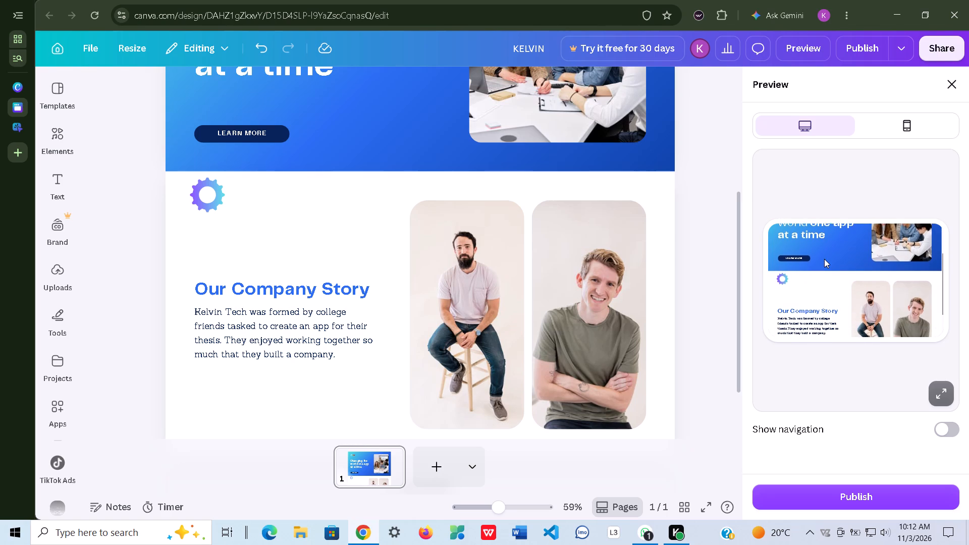
pyautogui.scroll(-2, 824, 259)
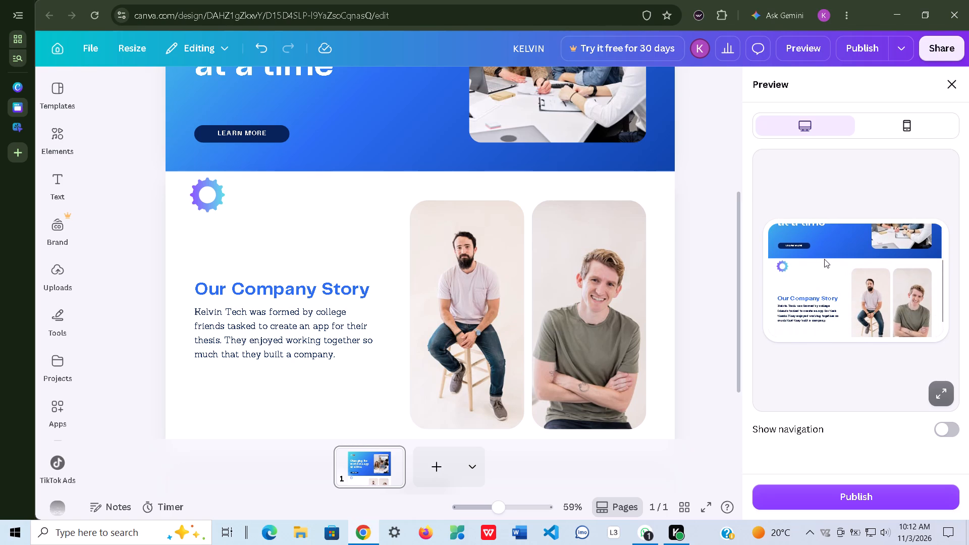
pyautogui.scroll(-3, 824, 259)
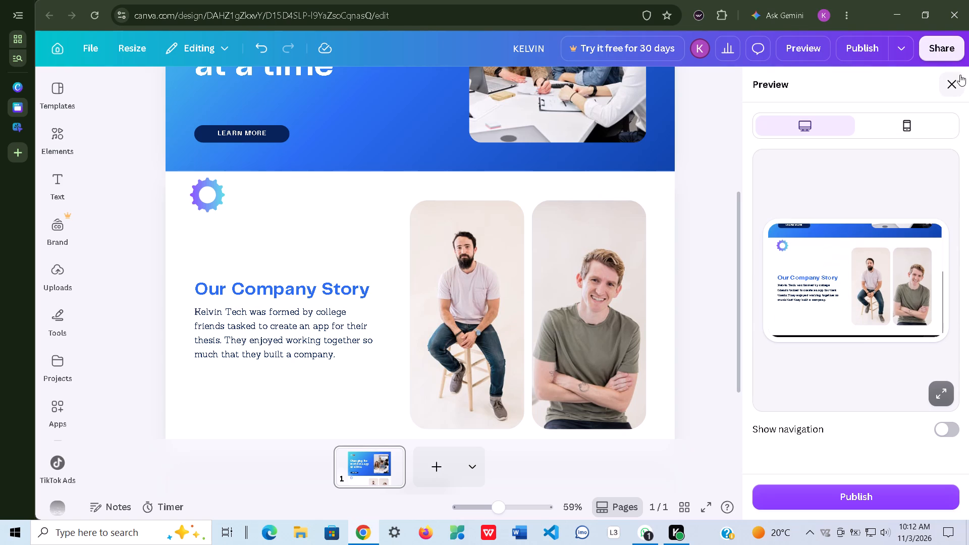
# Switch the preview to mobile and turn on Show navigation for the website.
pyautogui.click(904, 121)
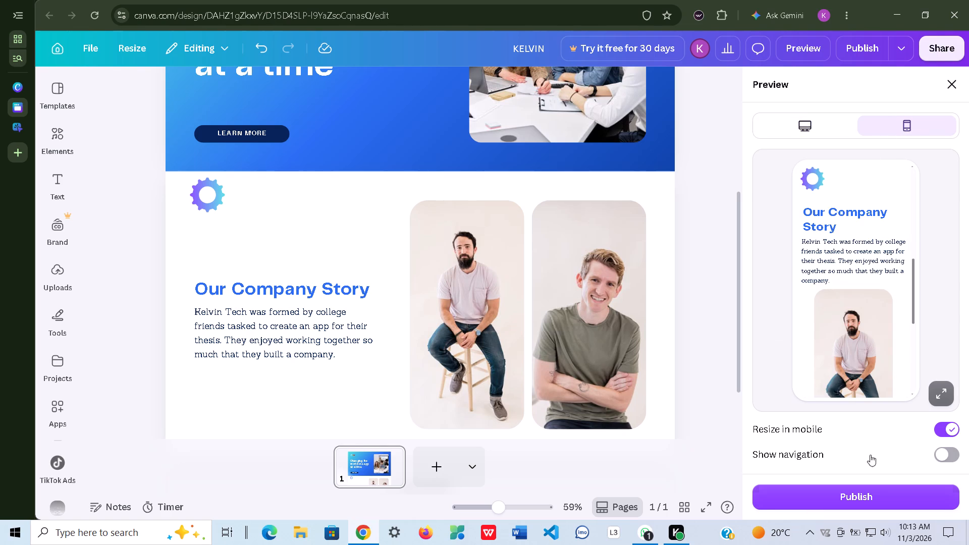
pyautogui.click(942, 449)
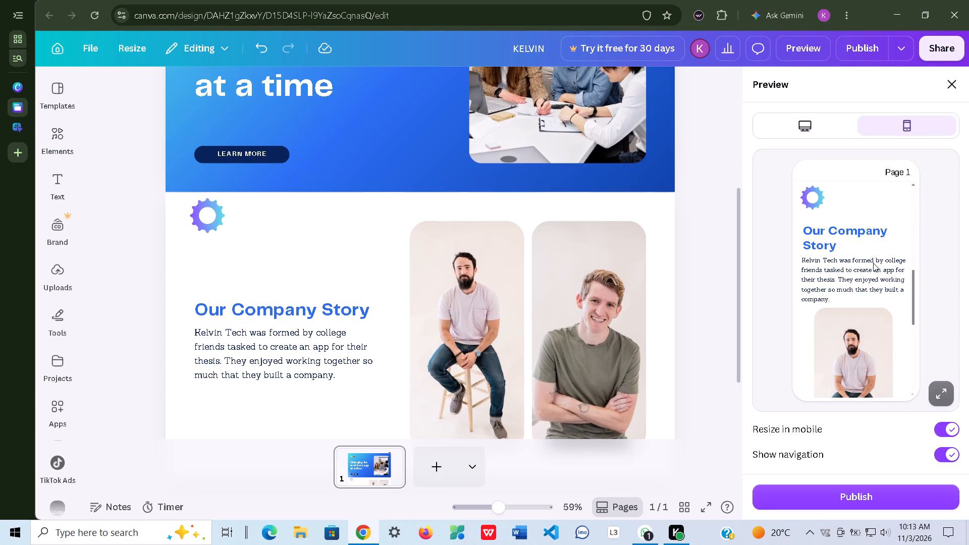
# Examine the mobile preview from the KELVIN TECH hero down to the Our Company Story section.
pyautogui.scroll(1, 862, 267)
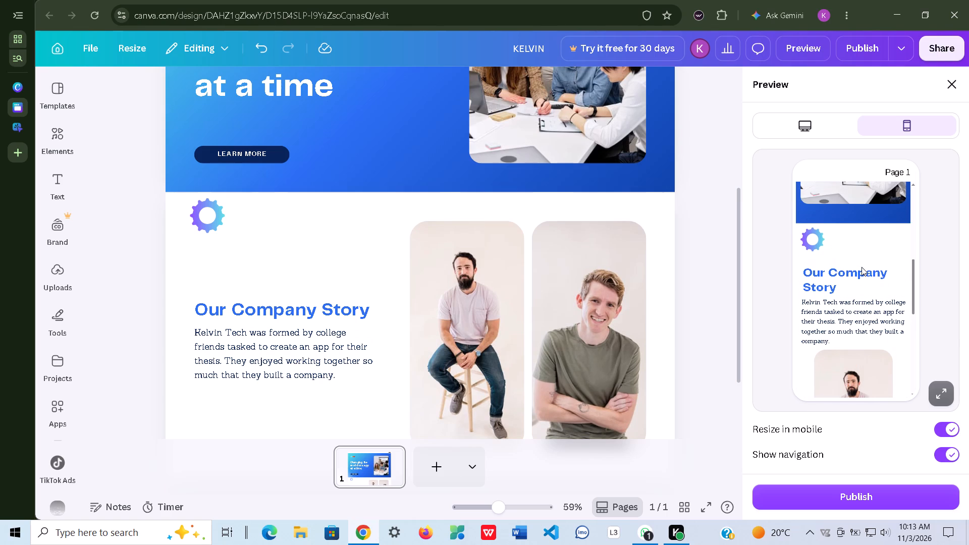
pyautogui.scroll(6, 862, 267)
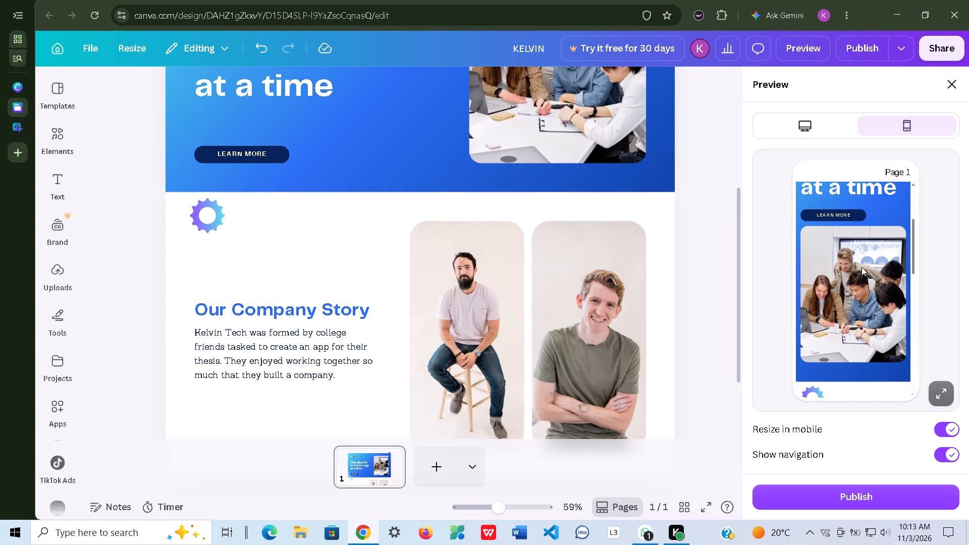
pyautogui.scroll(3, 862, 267)
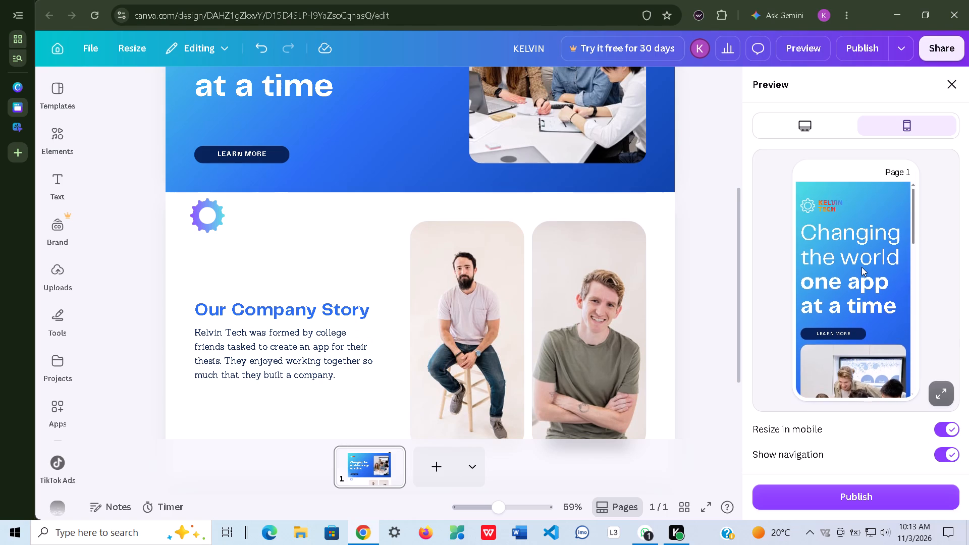
pyautogui.scroll(1, 862, 267)
pyautogui.scroll(-6, 862, 267)
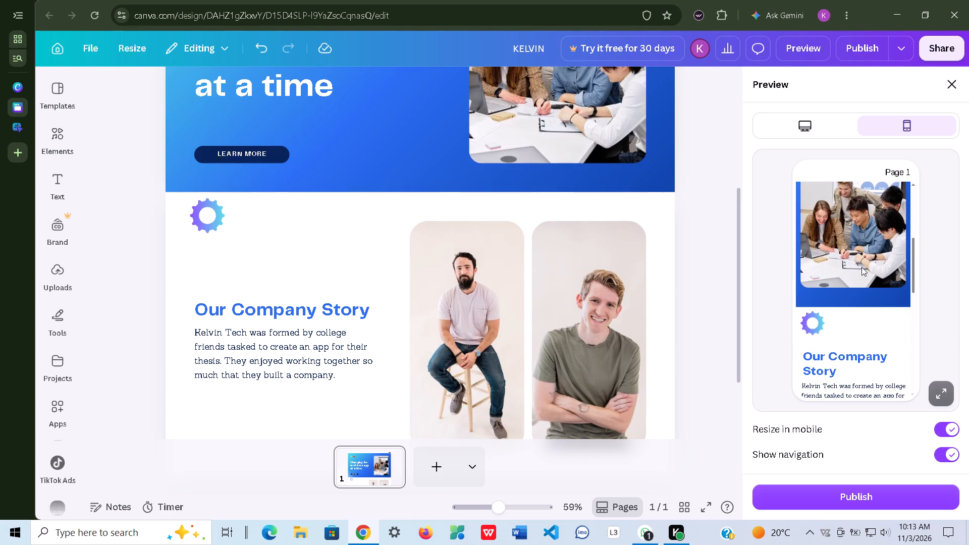
pyautogui.scroll(-4, 862, 267)
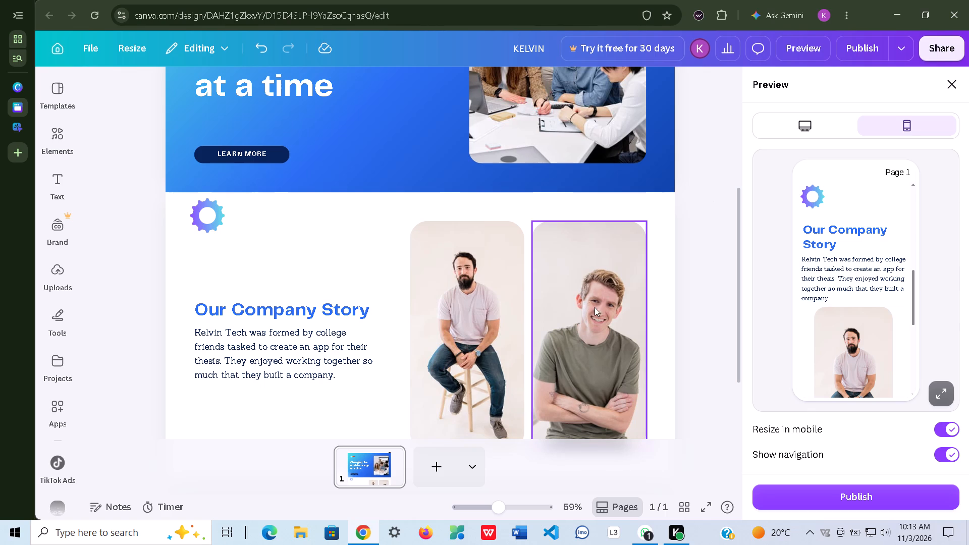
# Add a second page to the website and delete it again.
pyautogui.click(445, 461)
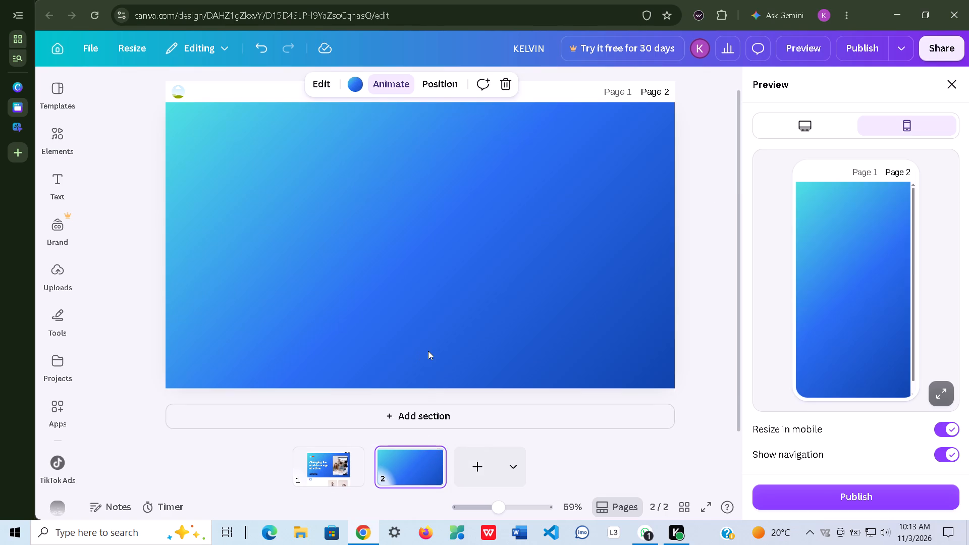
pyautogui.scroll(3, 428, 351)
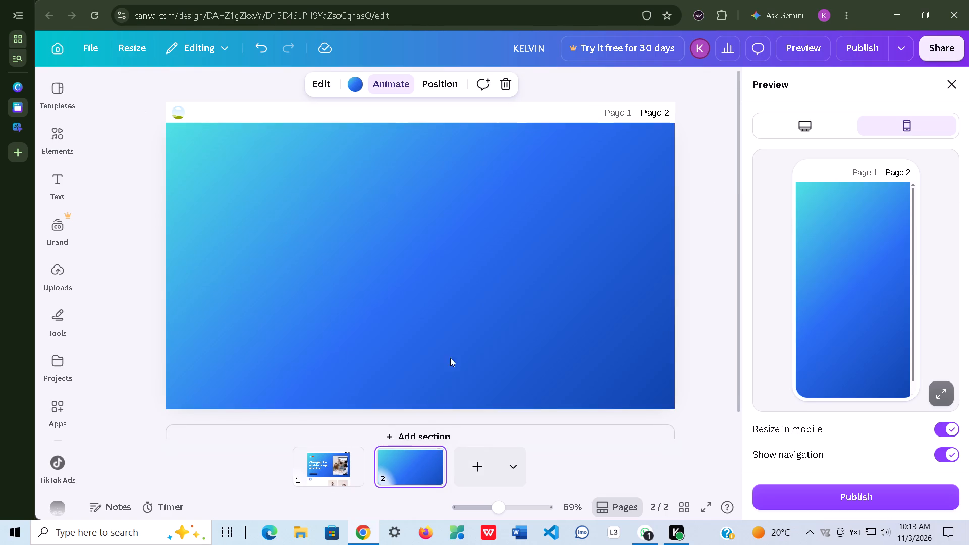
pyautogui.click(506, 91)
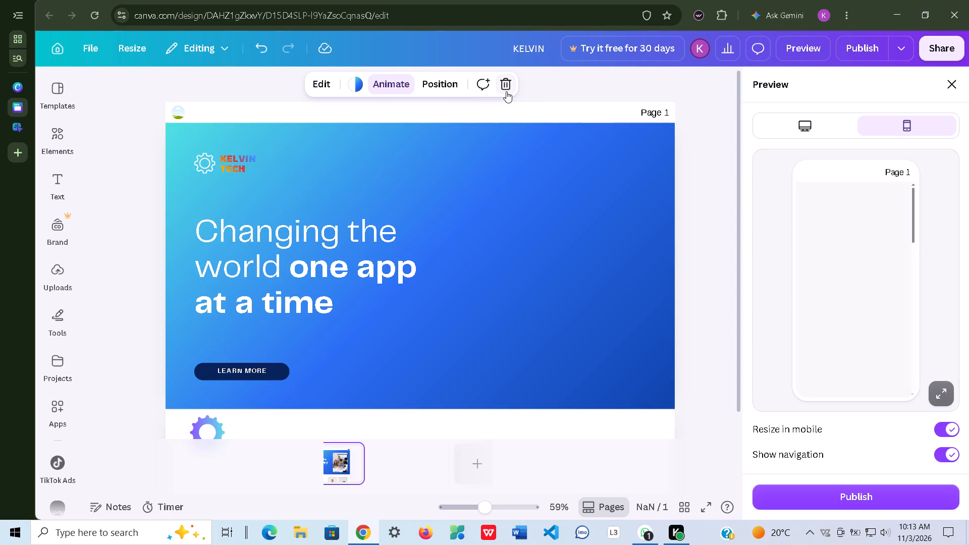
# Add Page 3 (Our Services) of the Tech Website in Teal Blue White Style template as a new section.
pyautogui.scroll(-3, 376, 209)
pyautogui.scroll(6, 376, 209)
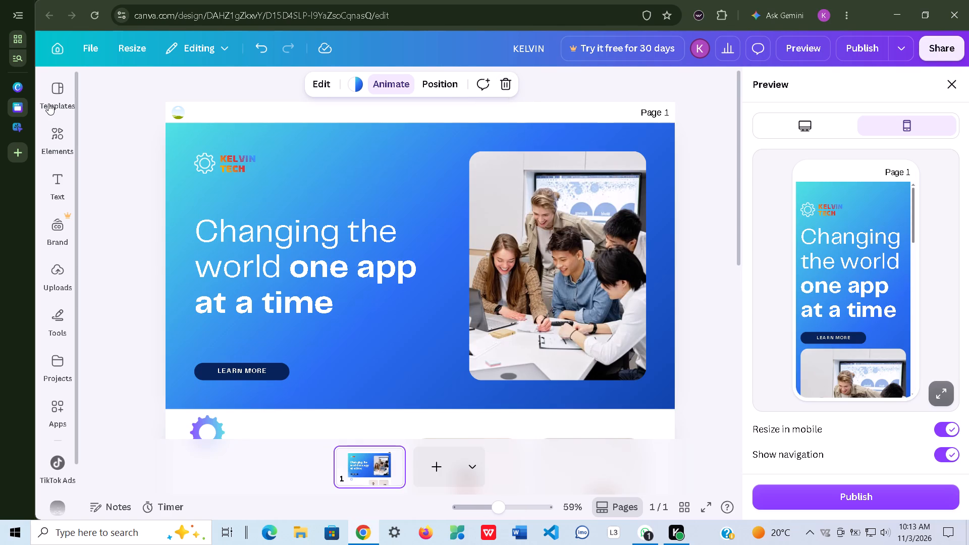
pyautogui.click(48, 103)
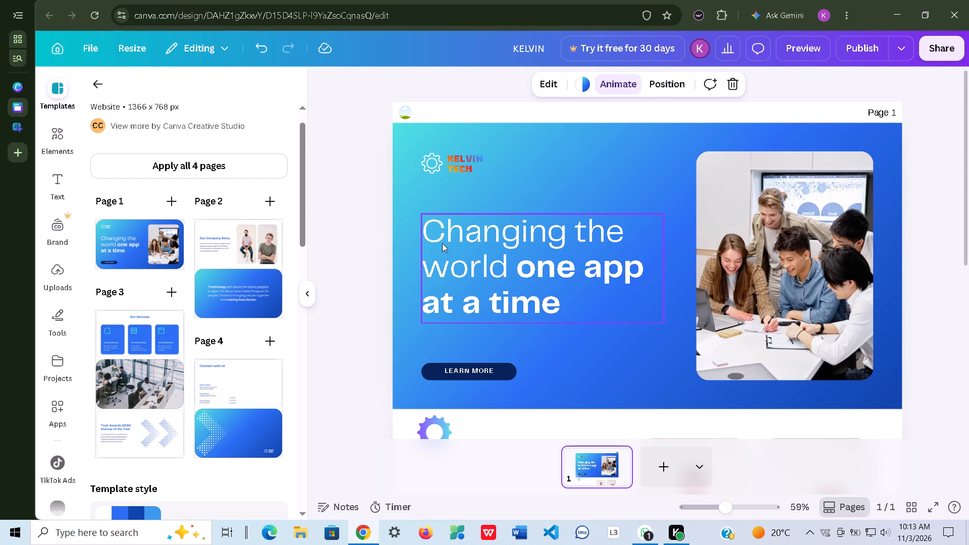
pyautogui.scroll(-3, 704, 209)
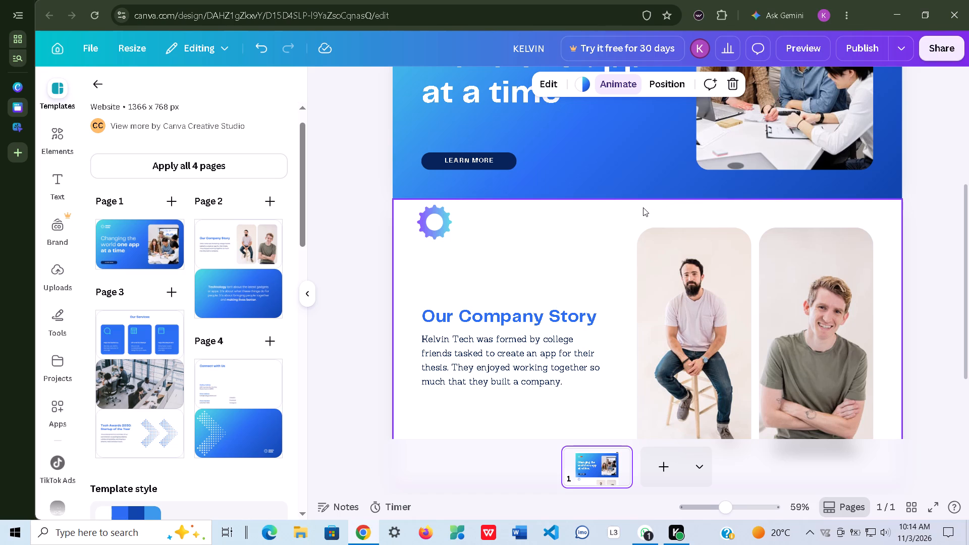
pyautogui.scroll(-1, 608, 235)
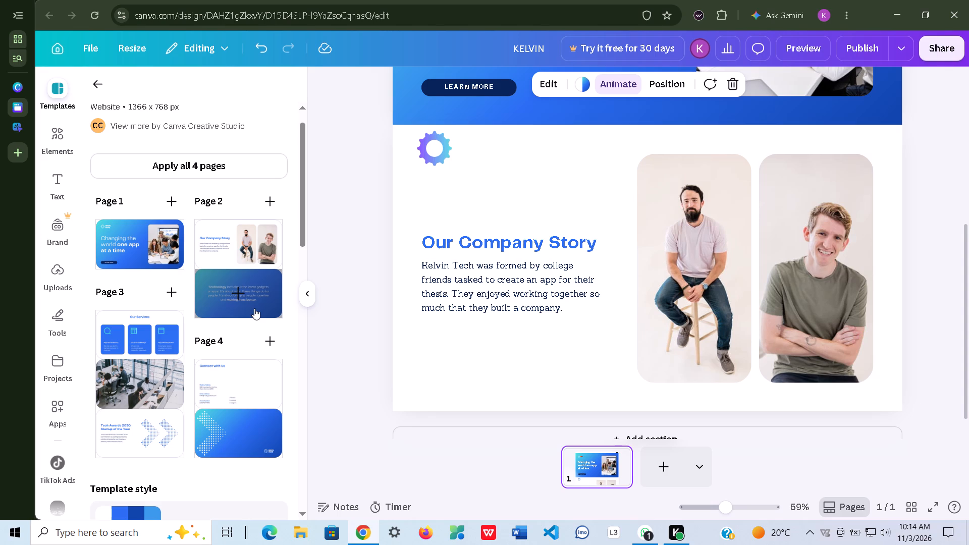
pyautogui.scroll(-1, 247, 296)
pyautogui.scroll(1, 247, 296)
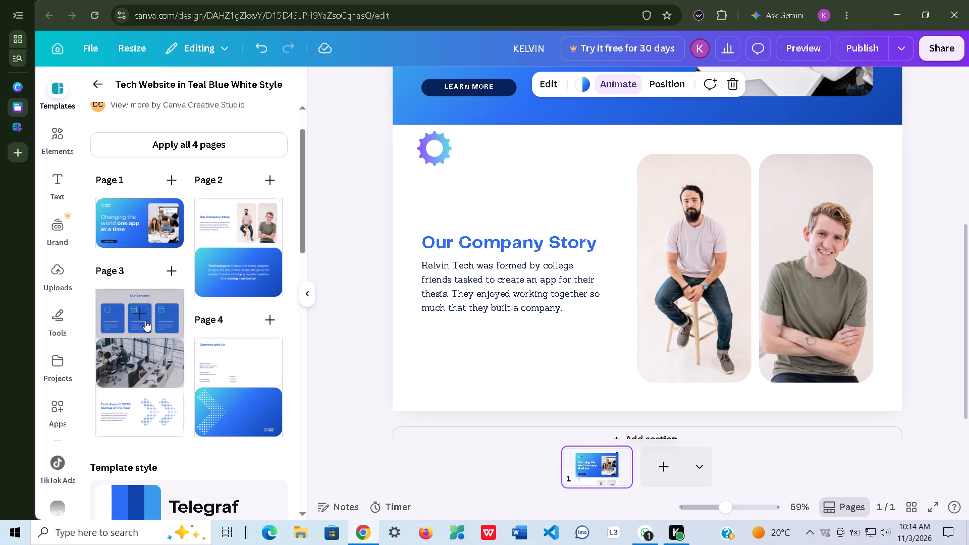
pyautogui.click(168, 271)
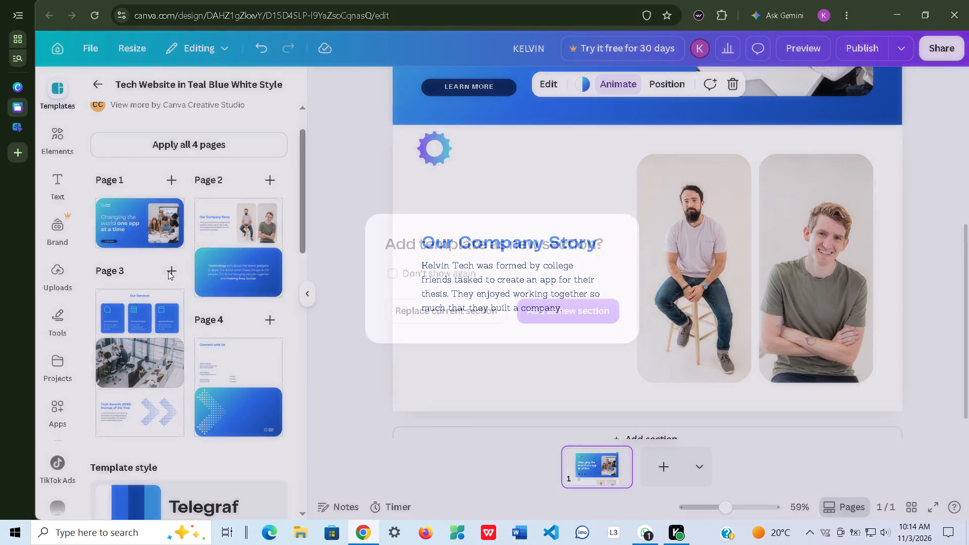
pyautogui.click(573, 309)
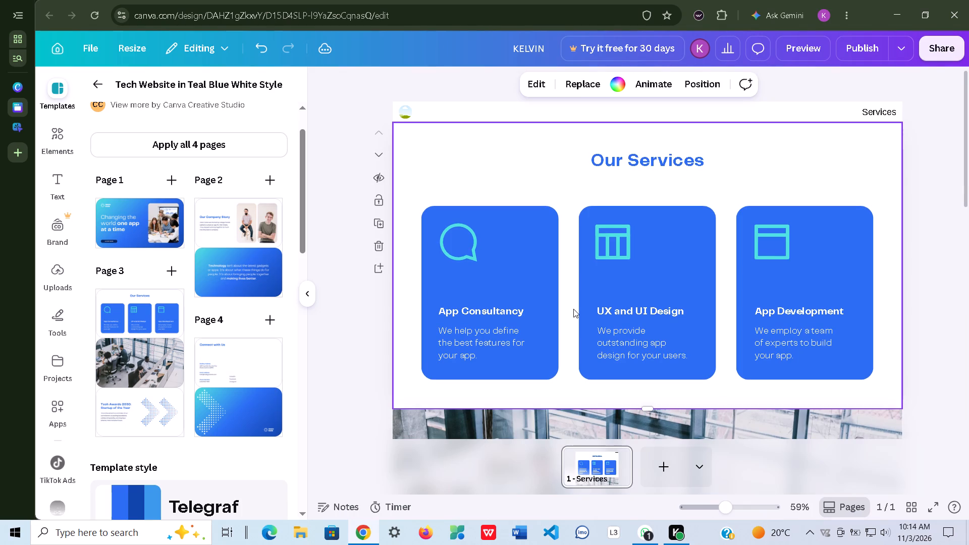
# Check the inserted template content, from Our Services through the office photo to the Tech Awards 2030 section.
pyautogui.scroll(4, 573, 309)
pyautogui.scroll(4, 554, 144)
pyautogui.scroll(-3, 554, 144)
pyautogui.scroll(4, 554, 144)
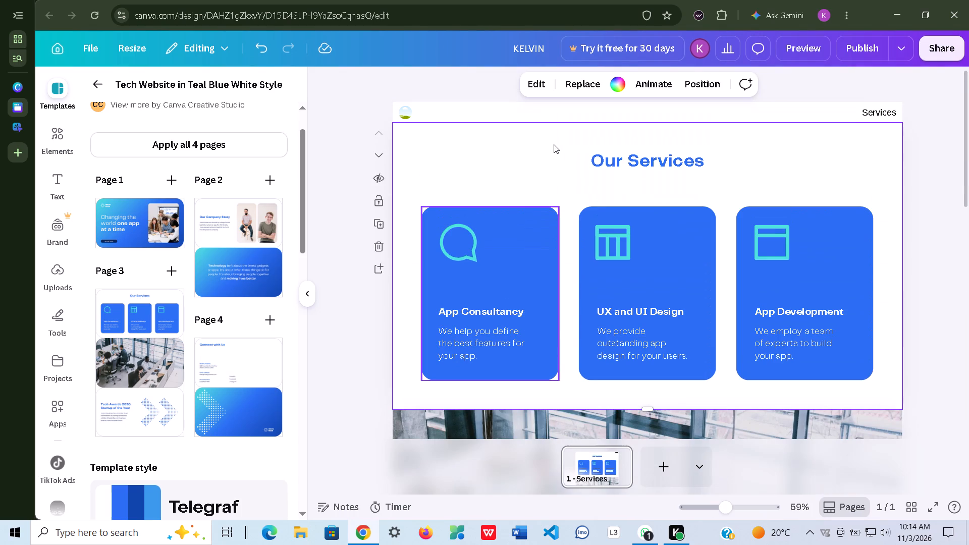
pyautogui.scroll(10, 554, 144)
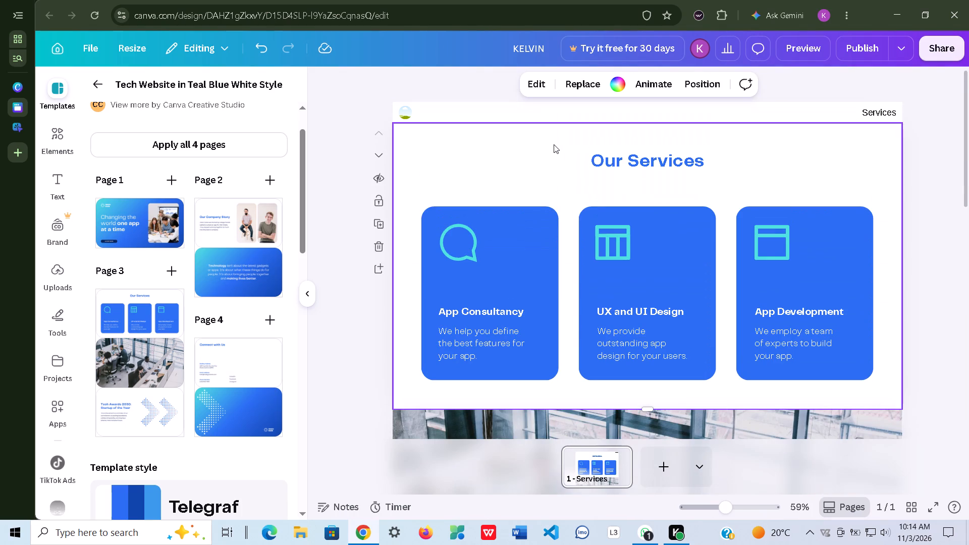
pyautogui.scroll(-7, 554, 144)
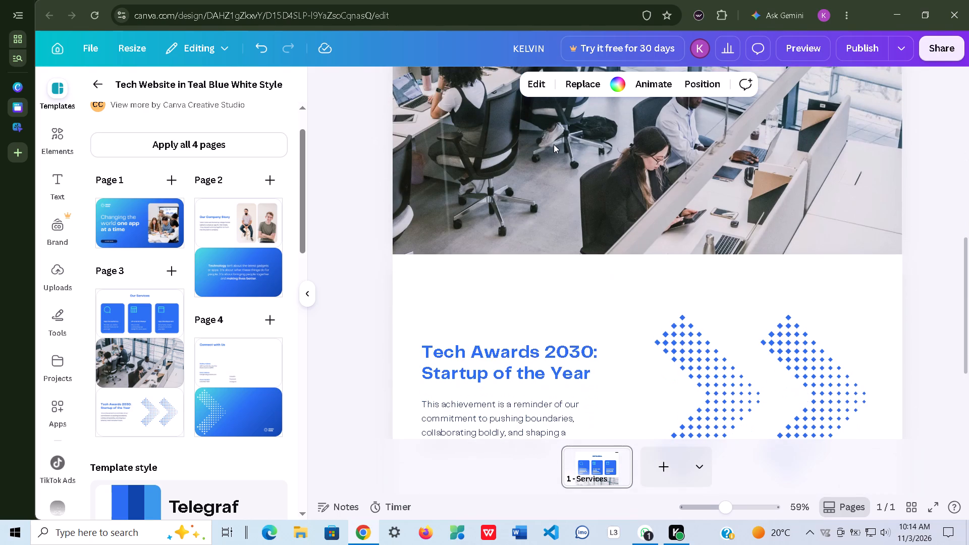
pyautogui.scroll(-7, 554, 144)
pyautogui.scroll(9, 554, 144)
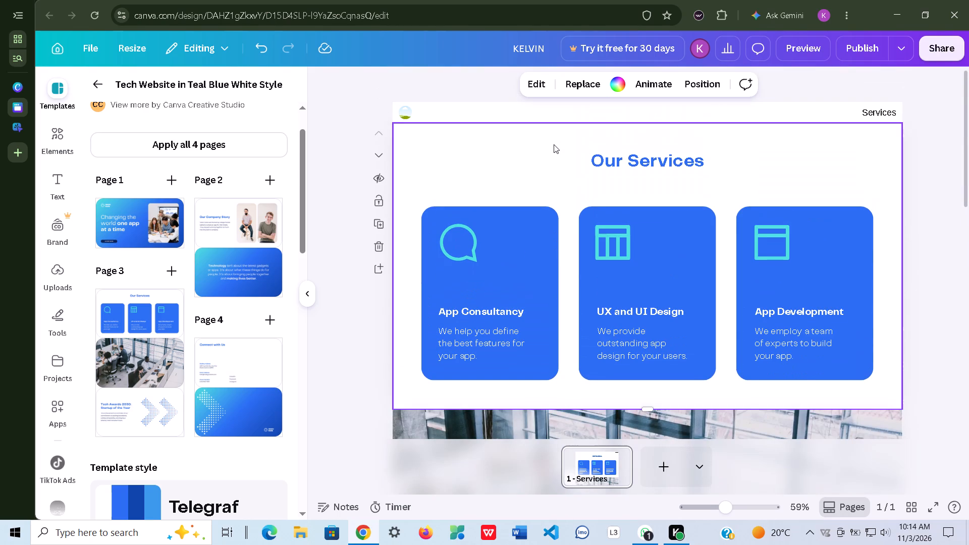
pyautogui.scroll(5, 554, 144)
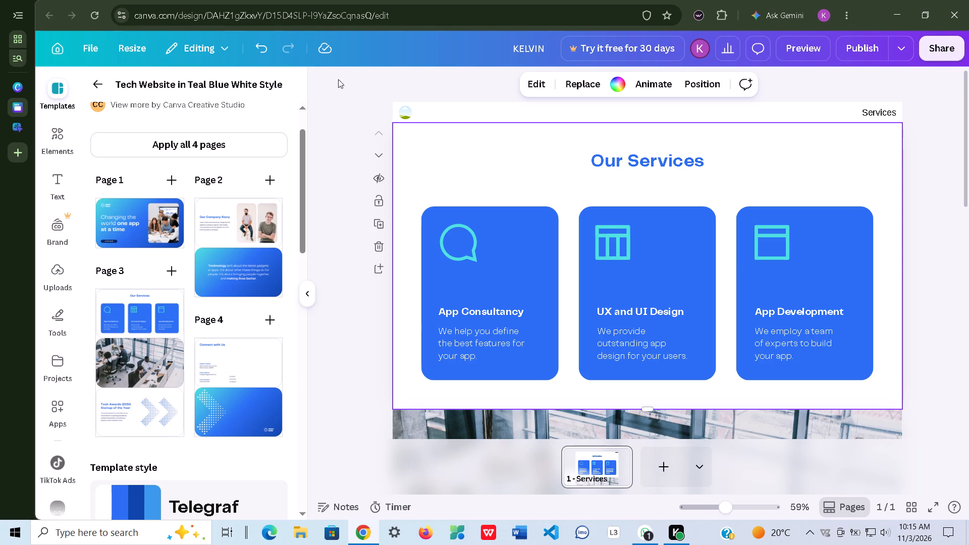
# Undo the insertion of the full template Page 3 content to restore the KELVIN TECH page.
pyautogui.click(262, 54)
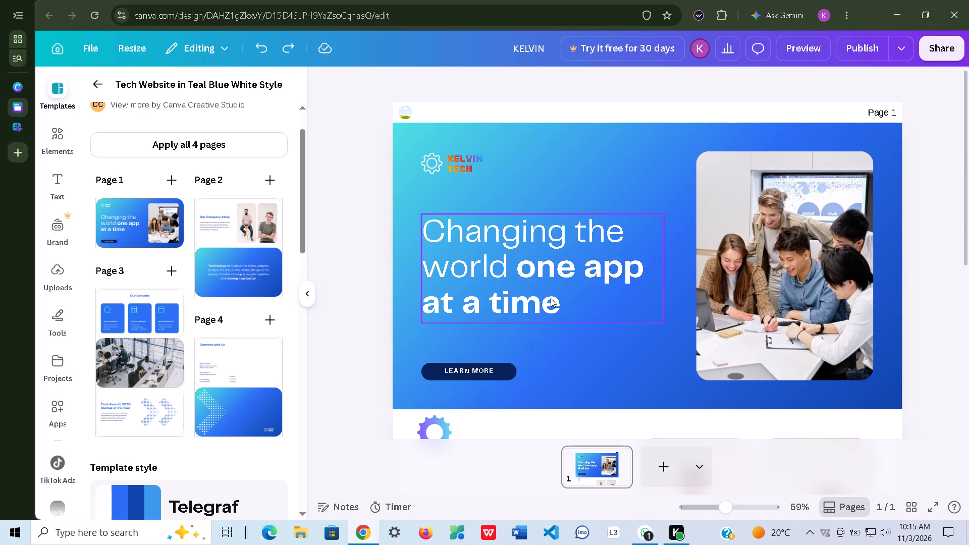
# Add a new section below Our Company Story and fill it with the Our Services layout from template Page 3.
pyautogui.scroll(-5, 551, 298)
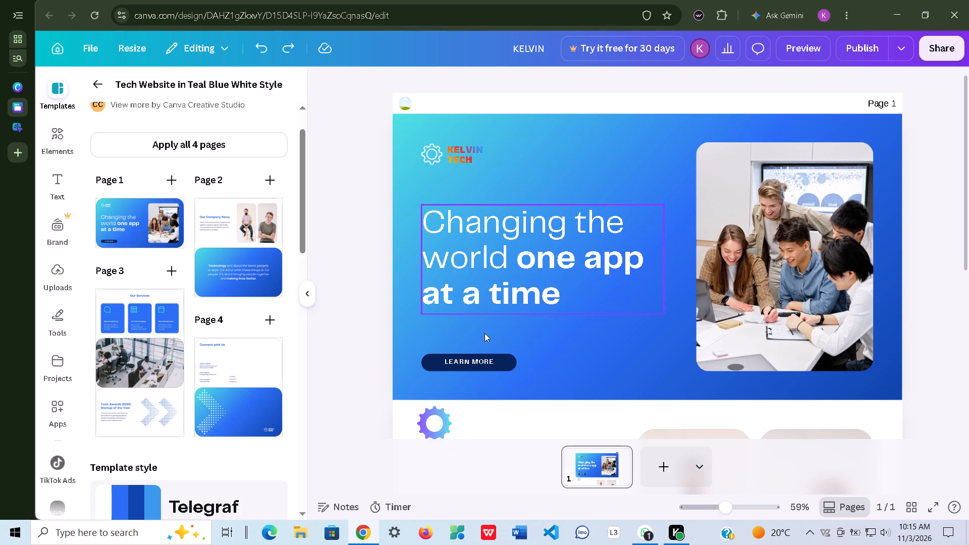
pyautogui.scroll(-3, 531, 312)
pyautogui.scroll(2, 531, 312)
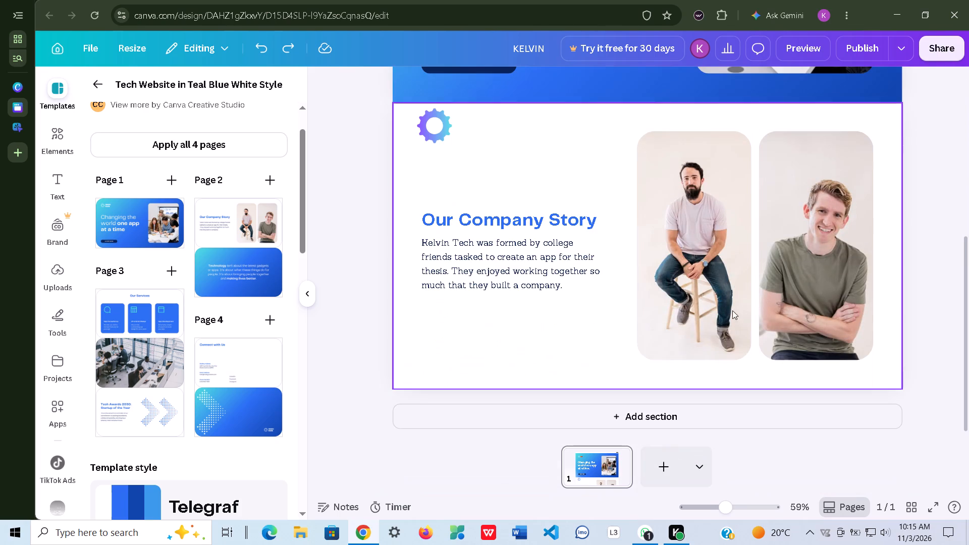
pyautogui.click(641, 416)
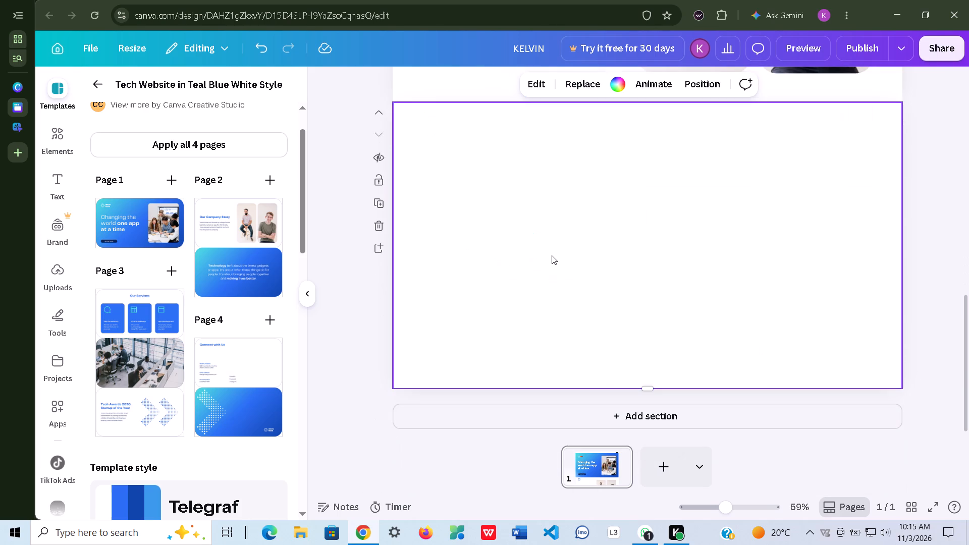
pyautogui.scroll(3, 552, 255)
pyautogui.scroll(-2, 552, 255)
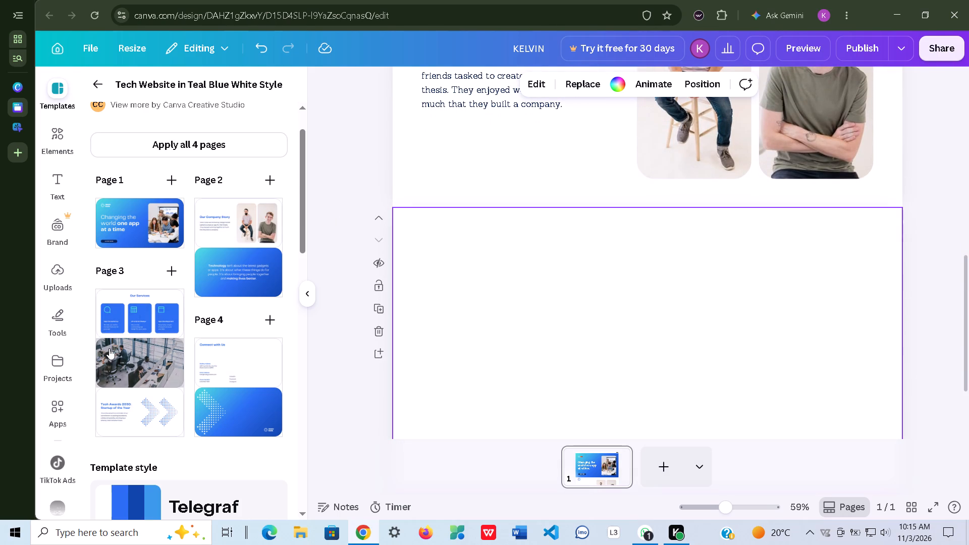
pyautogui.click(134, 320)
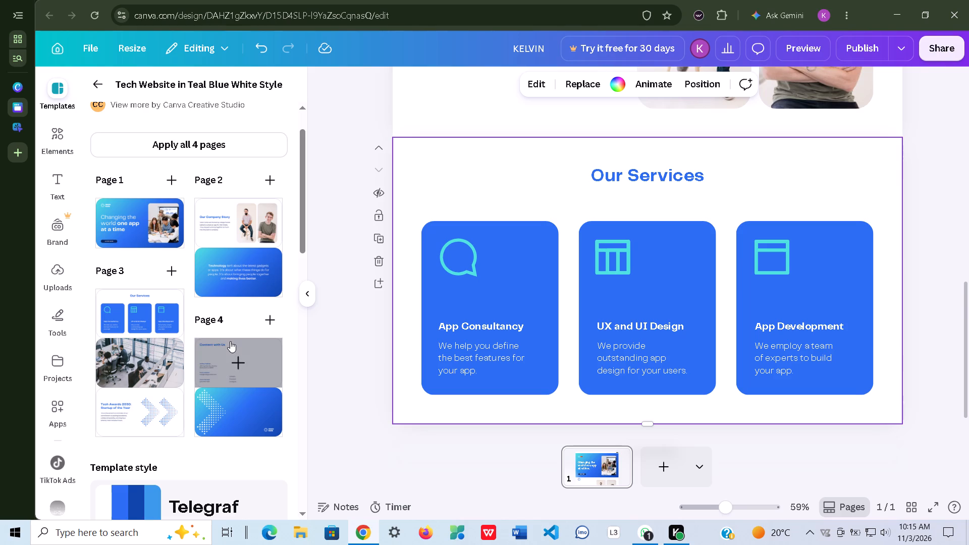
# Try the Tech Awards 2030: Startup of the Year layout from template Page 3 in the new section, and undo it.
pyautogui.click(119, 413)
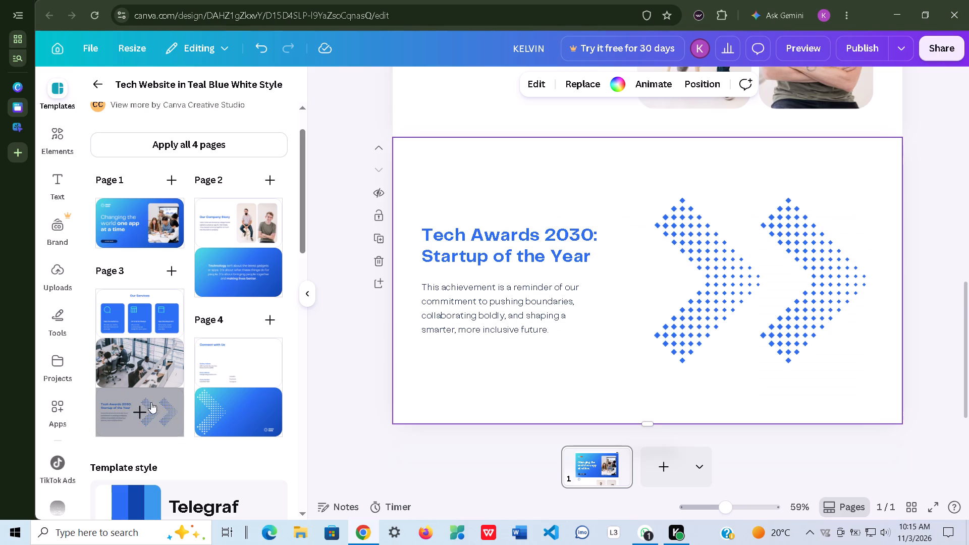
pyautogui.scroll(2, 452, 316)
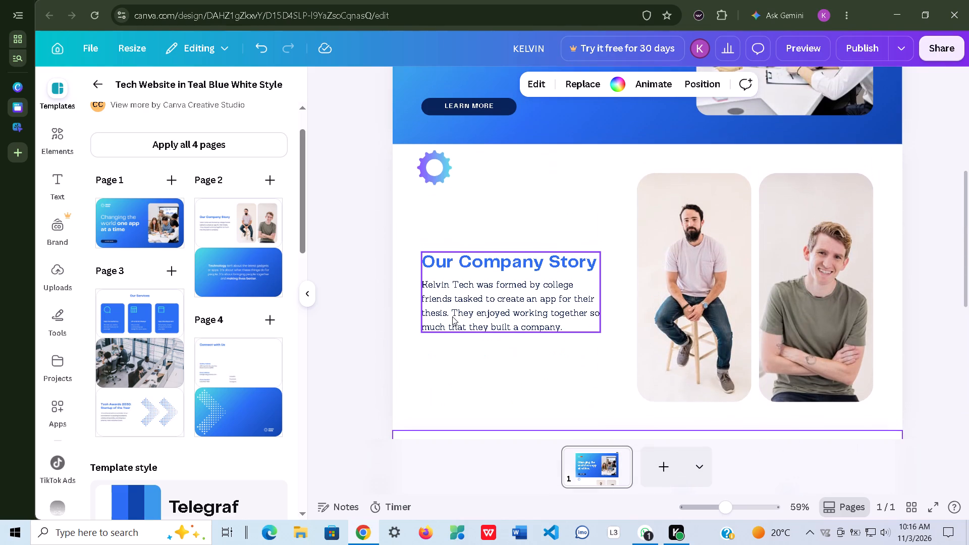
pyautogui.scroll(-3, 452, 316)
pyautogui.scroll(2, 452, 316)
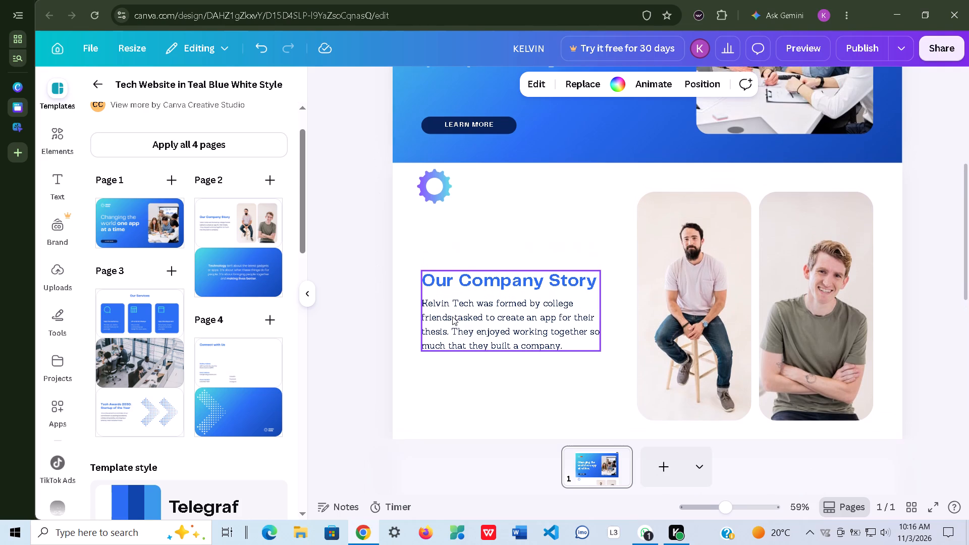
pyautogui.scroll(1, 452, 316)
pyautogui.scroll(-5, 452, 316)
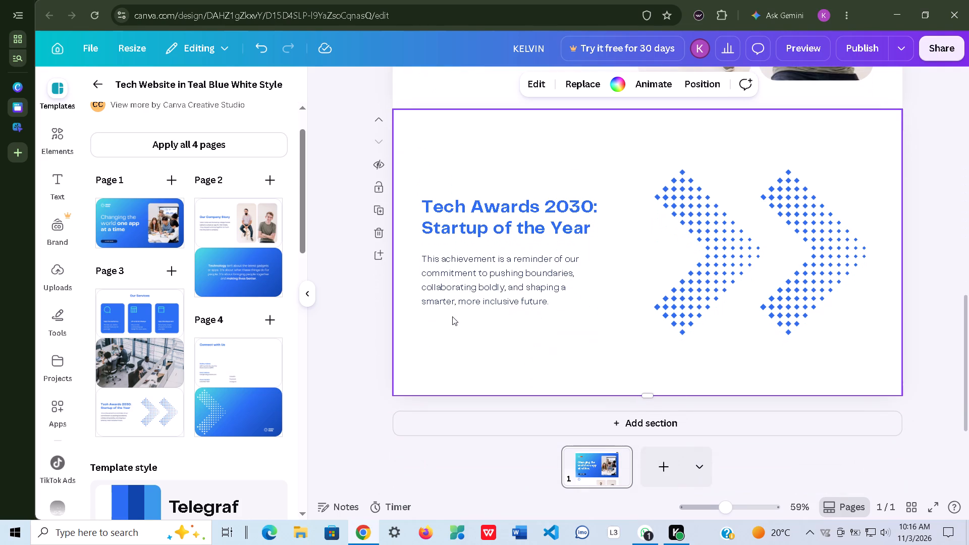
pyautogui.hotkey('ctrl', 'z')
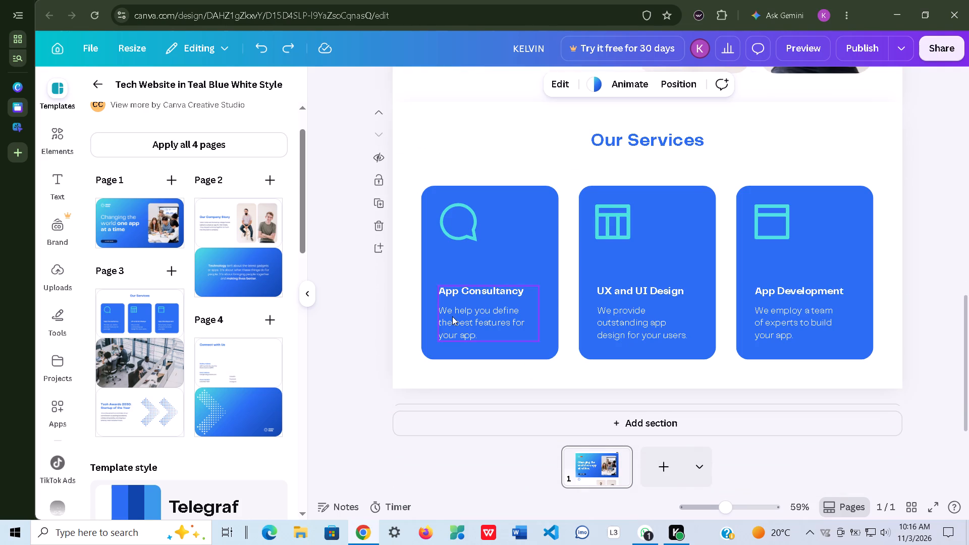
# Select the Our Services heading above the three service cards.
pyautogui.scroll(3, 546, 171)
pyautogui.scroll(-1, 546, 171)
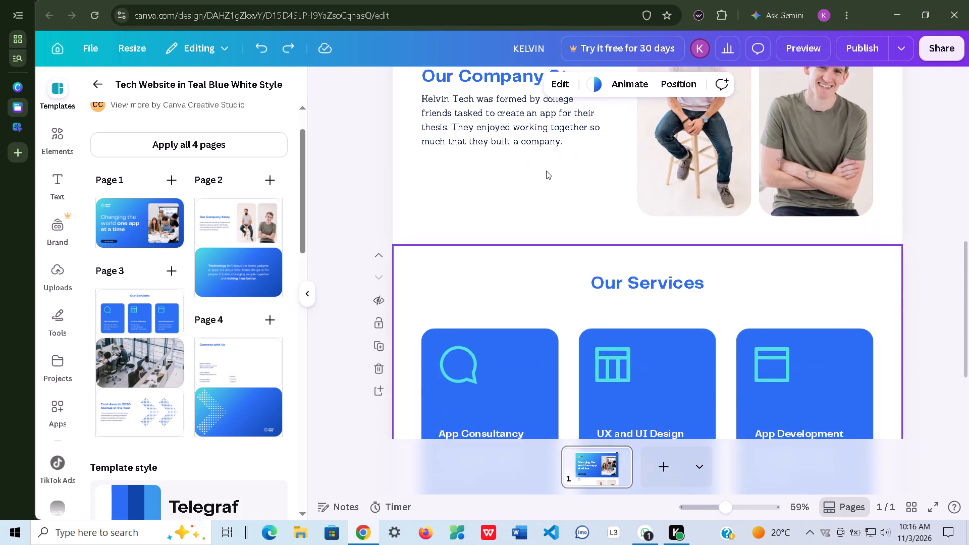
pyautogui.scroll(-2, 546, 171)
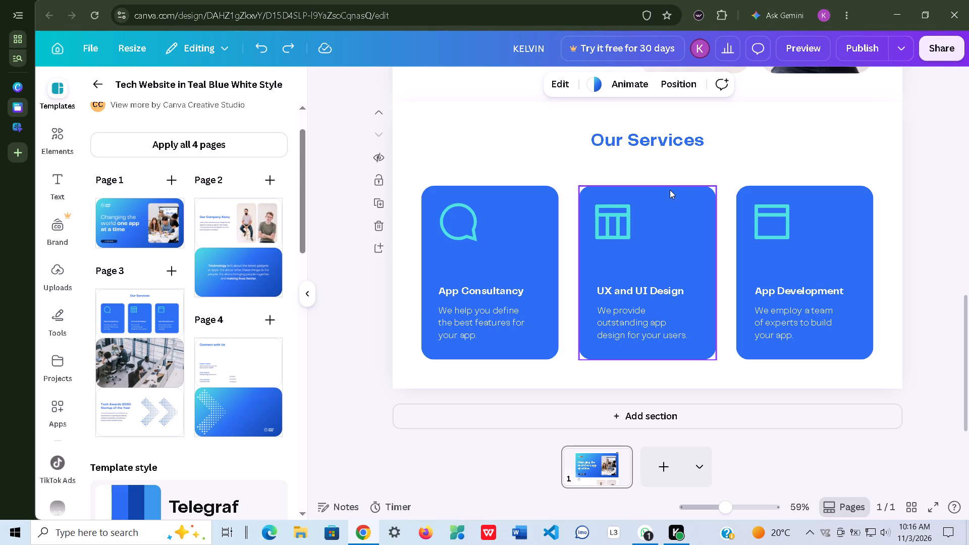
pyautogui.click(631, 139)
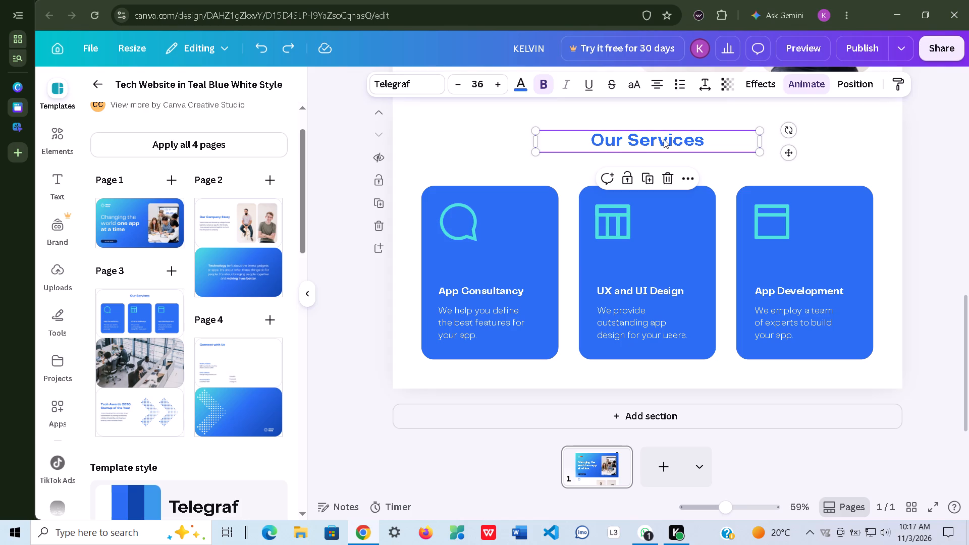
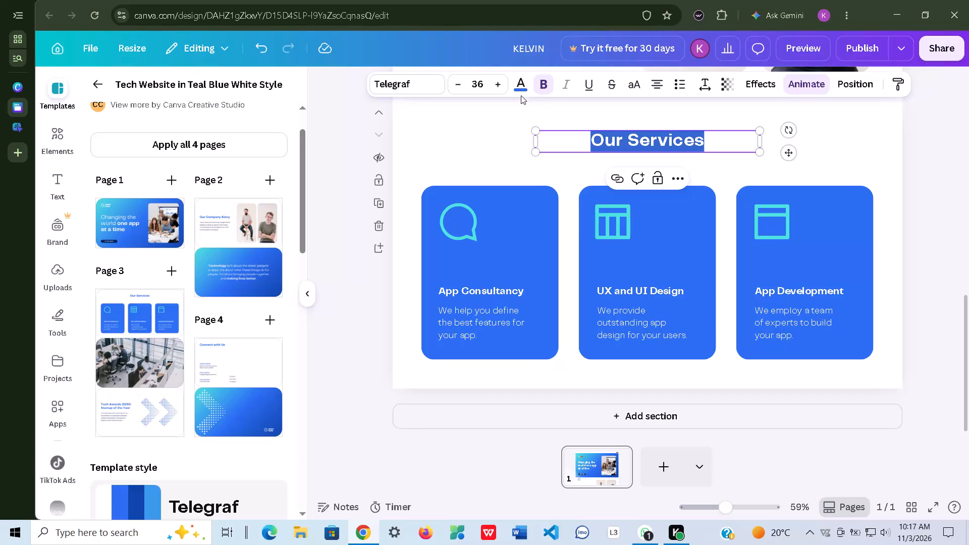
# Recolour the Our Services heading with the design's purple-to-teal gradient.
pyautogui.click(519, 89)
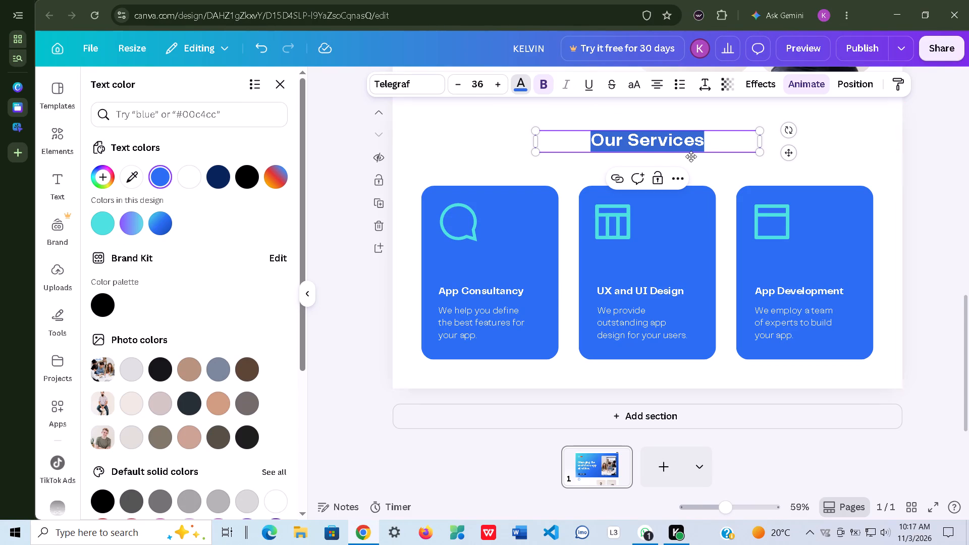
pyautogui.click(521, 77)
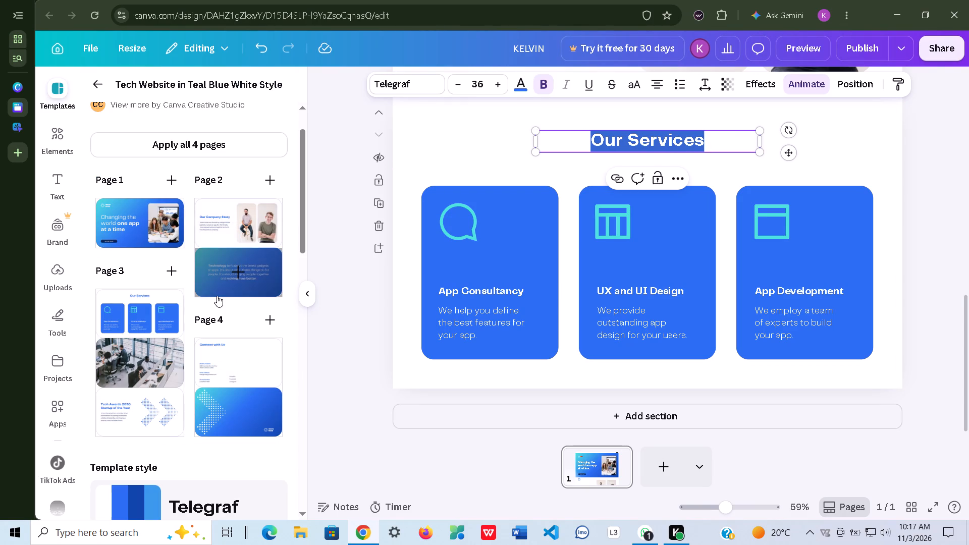
pyautogui.click(522, 87)
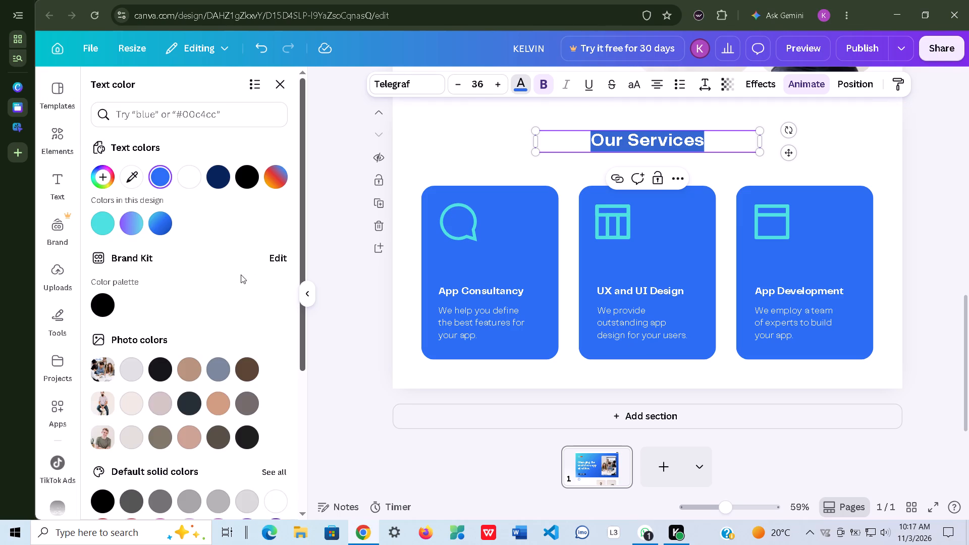
pyautogui.scroll(4, 423, 156)
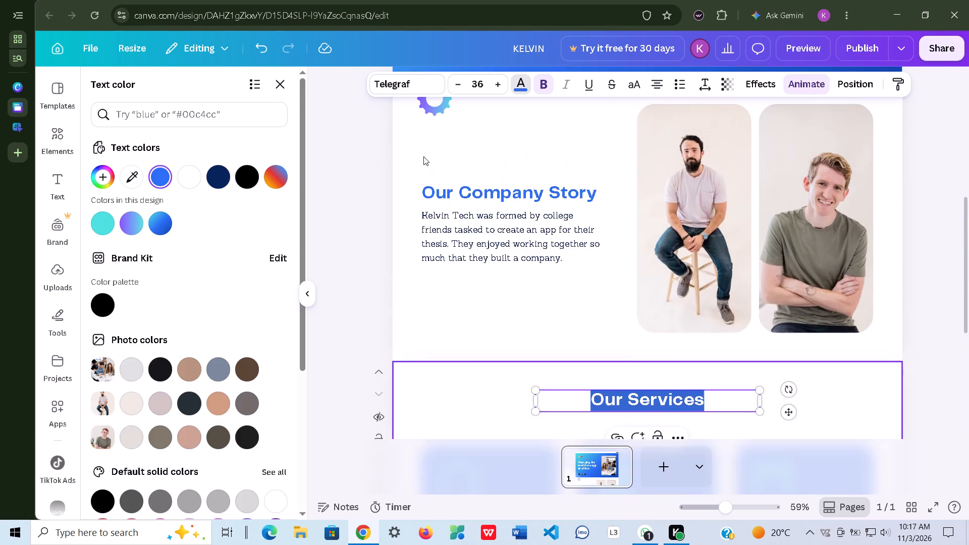
pyautogui.scroll(2, 423, 156)
pyautogui.scroll(-6, 423, 156)
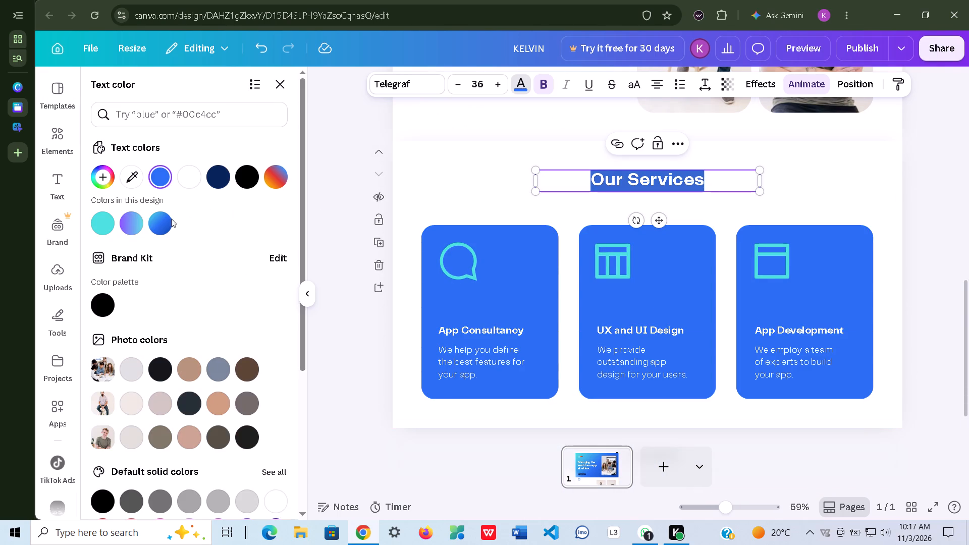
pyautogui.click(134, 220)
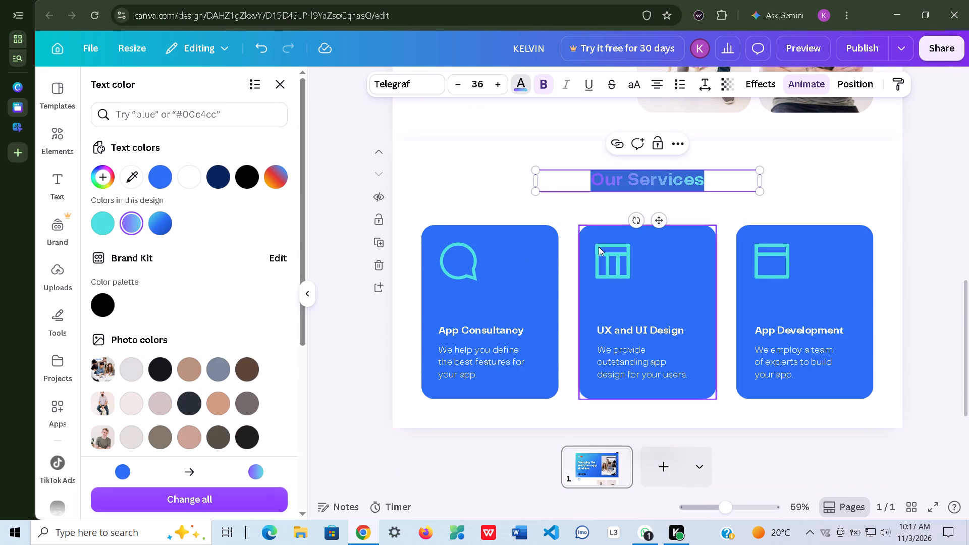
pyautogui.click(722, 210)
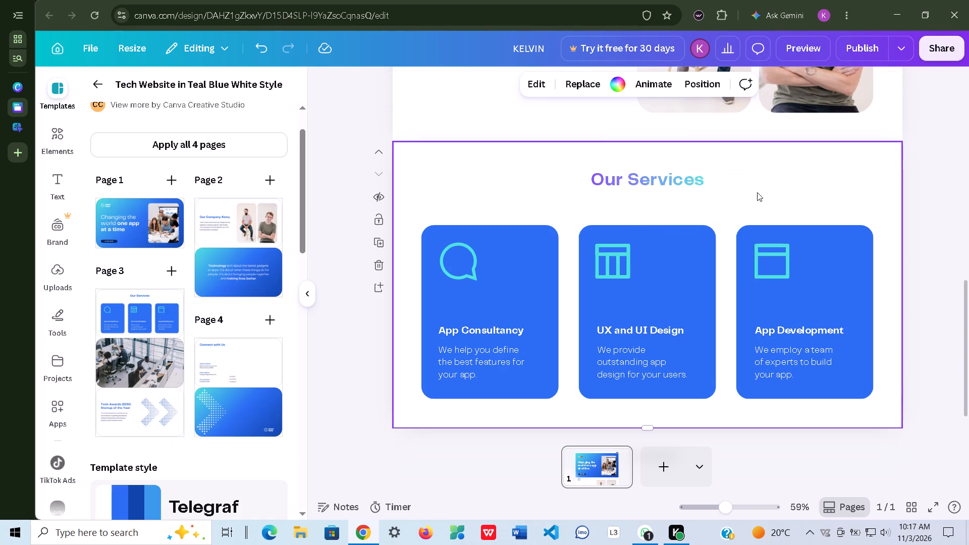
# Apply the Fun page animation to the page containing the Our Services section.
pyautogui.scroll(1, 462, 179)
pyautogui.click(453, 344)
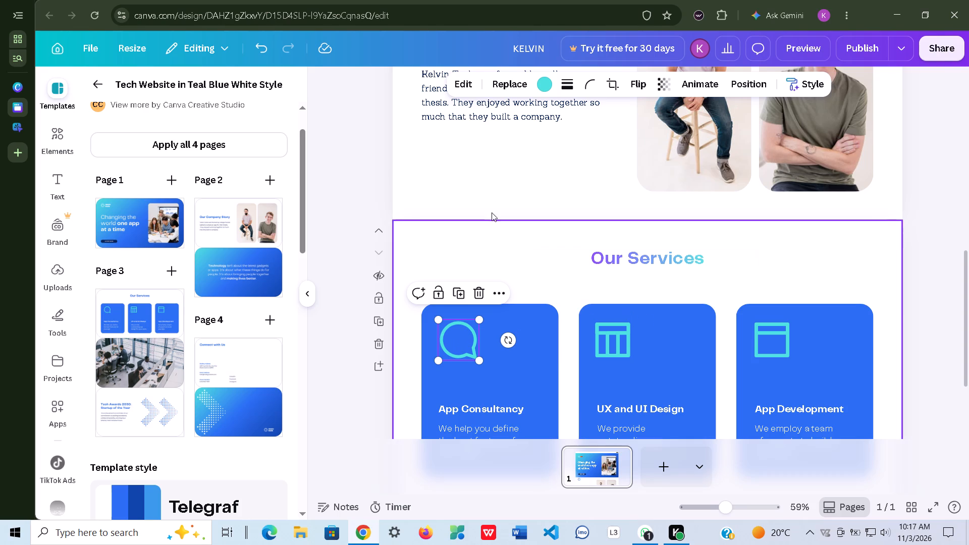
pyautogui.click(502, 242)
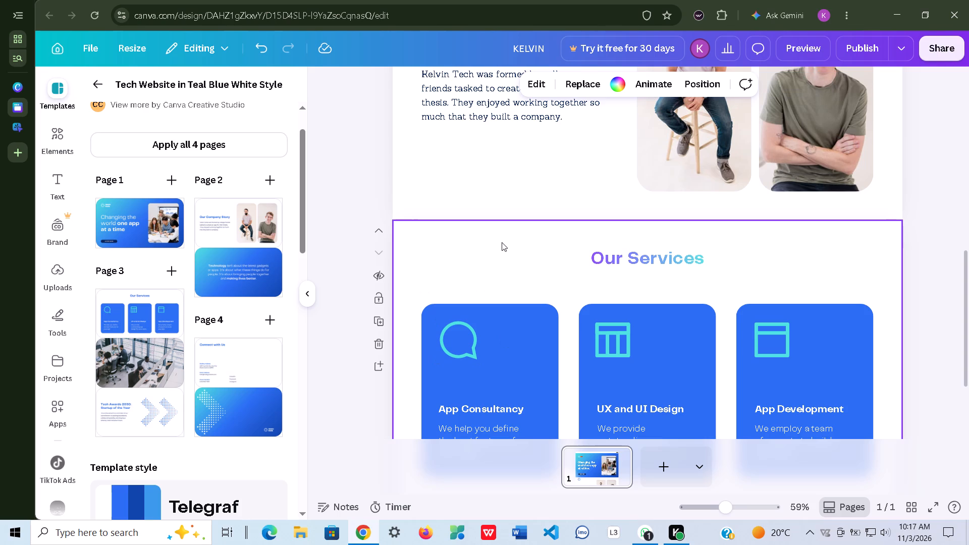
pyautogui.scroll(-4, 545, 270)
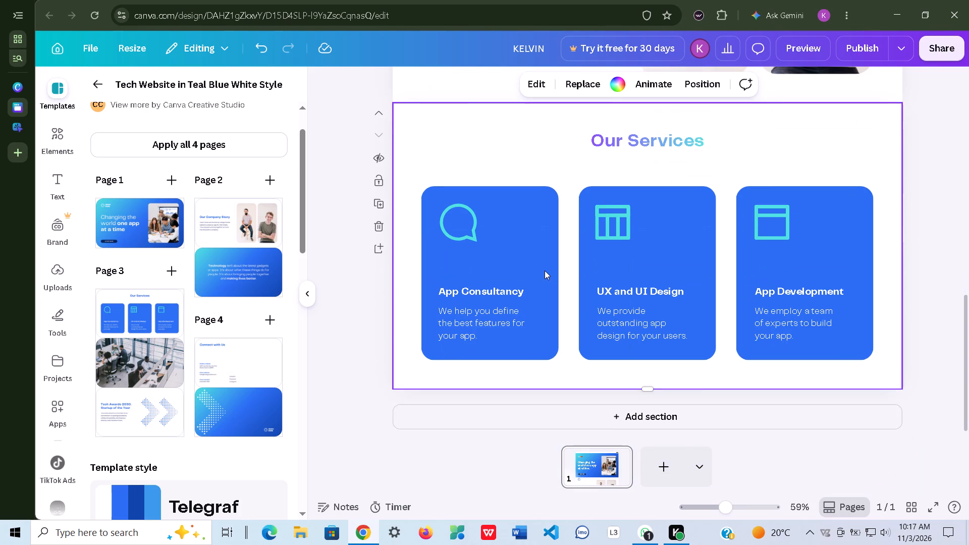
pyautogui.scroll(-1, 545, 270)
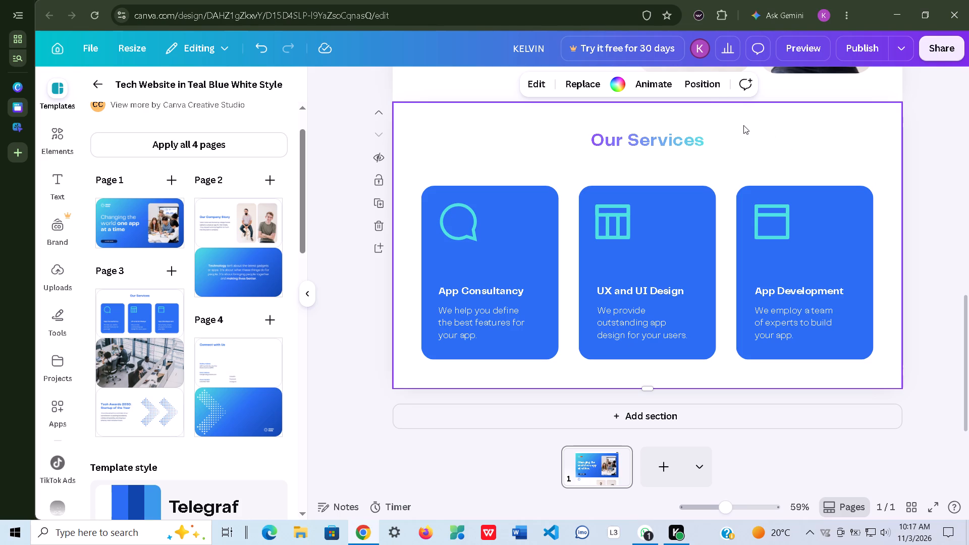
pyautogui.click(643, 88)
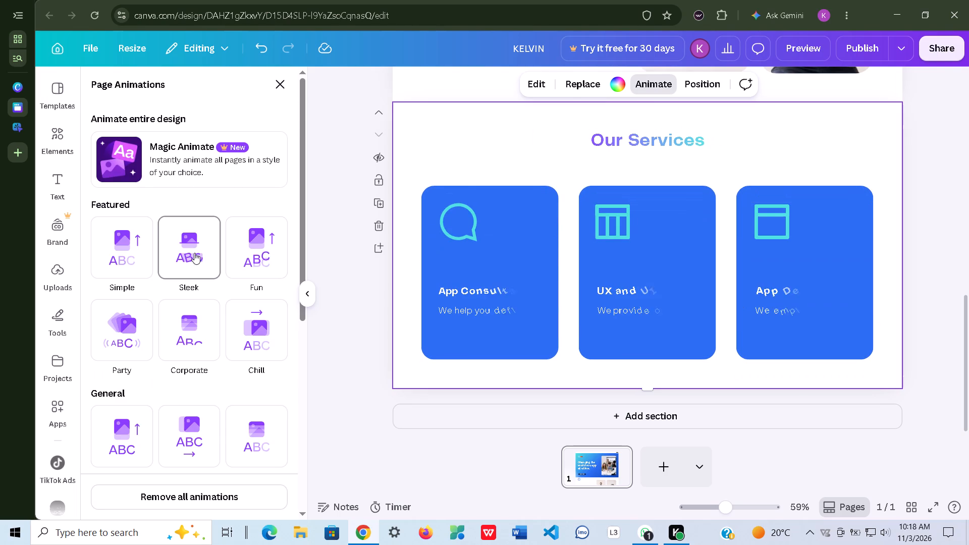
pyautogui.click(239, 253)
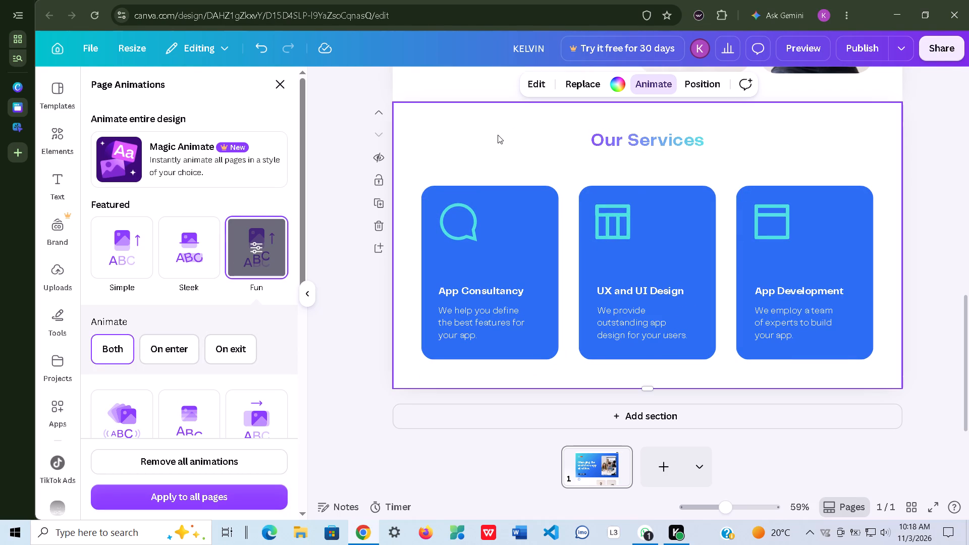
pyautogui.scroll(2, 496, 146)
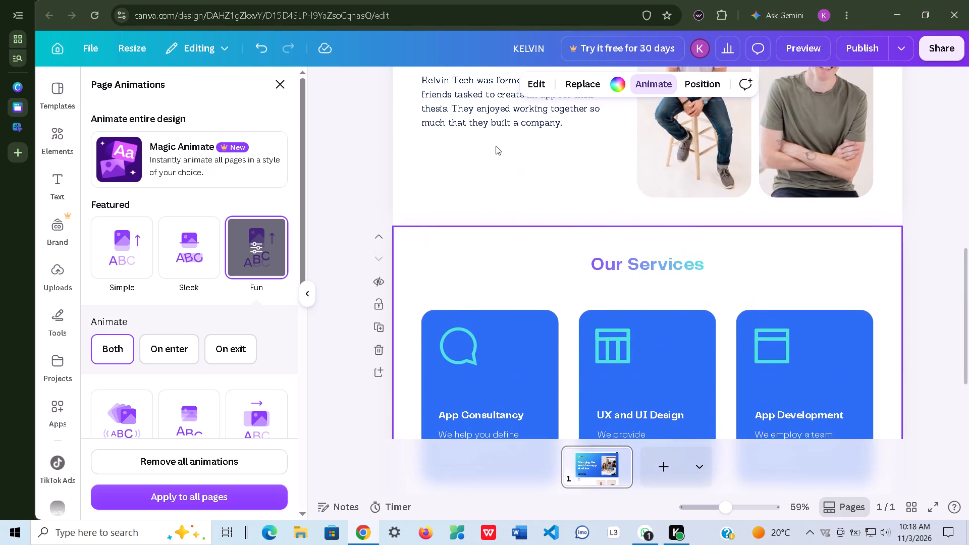
pyautogui.scroll(1, 496, 146)
pyautogui.scroll(-1, 496, 146)
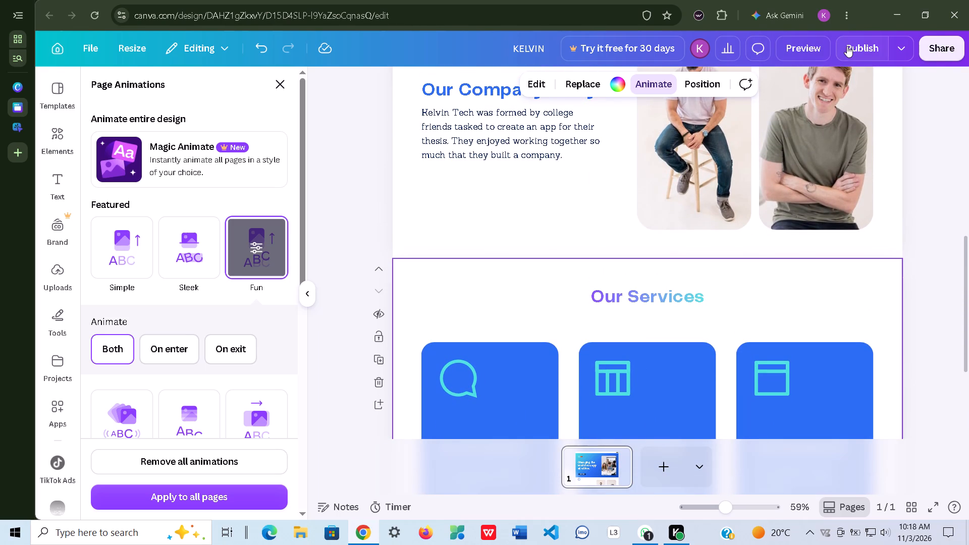
# Check the publishing options, and preview the Our Services section in the mobile layout.
pyautogui.click(910, 41)
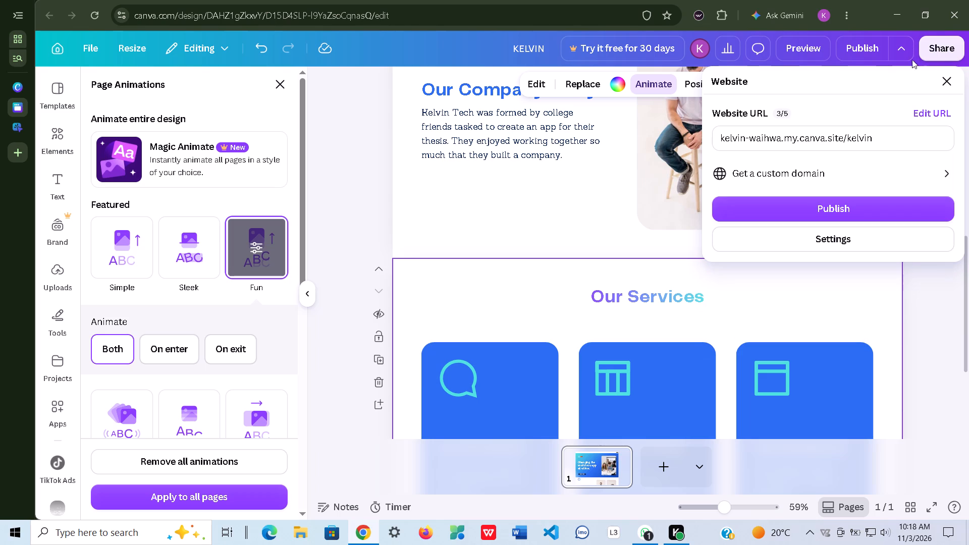
pyautogui.click(945, 78)
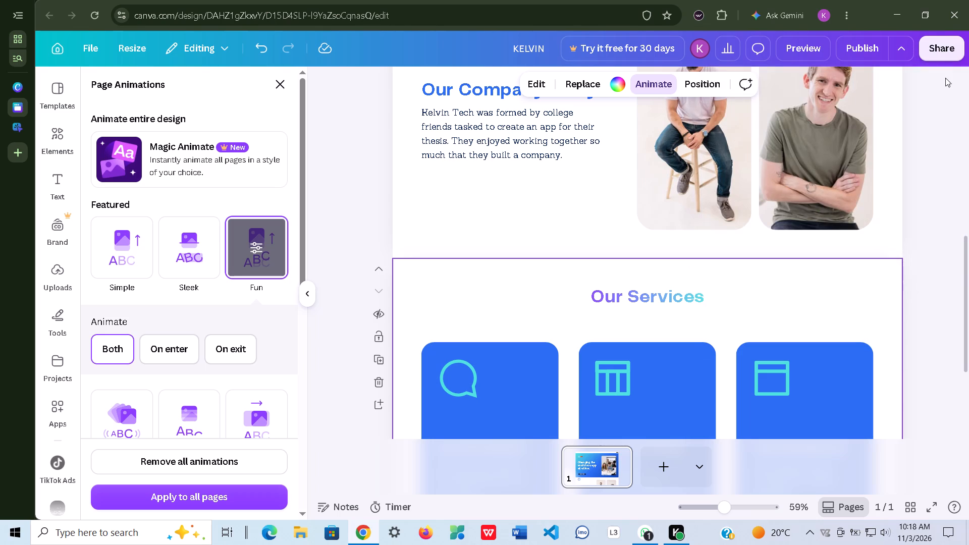
pyautogui.click(798, 44)
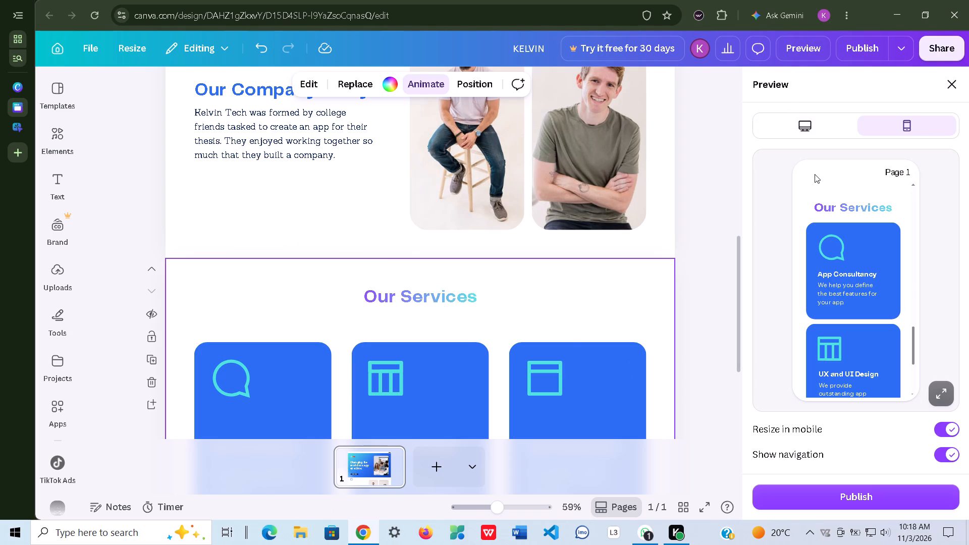
pyautogui.scroll(2, 815, 174)
pyautogui.scroll(-3, 834, 152)
pyautogui.scroll(-6, 829, 245)
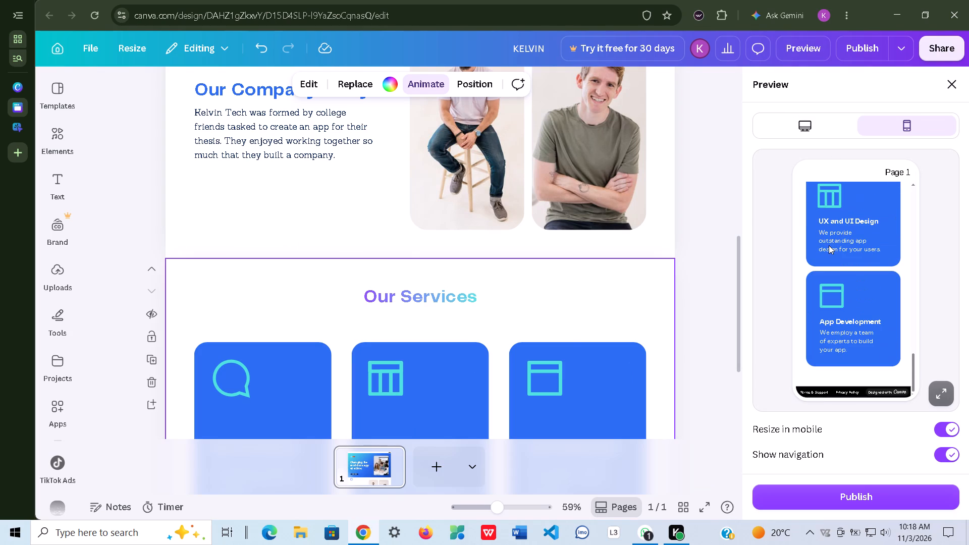
# Extend the Our Services section downward, and trim it to leave a modest blank strip below the service cards.
pyautogui.scroll(-3, 568, 318)
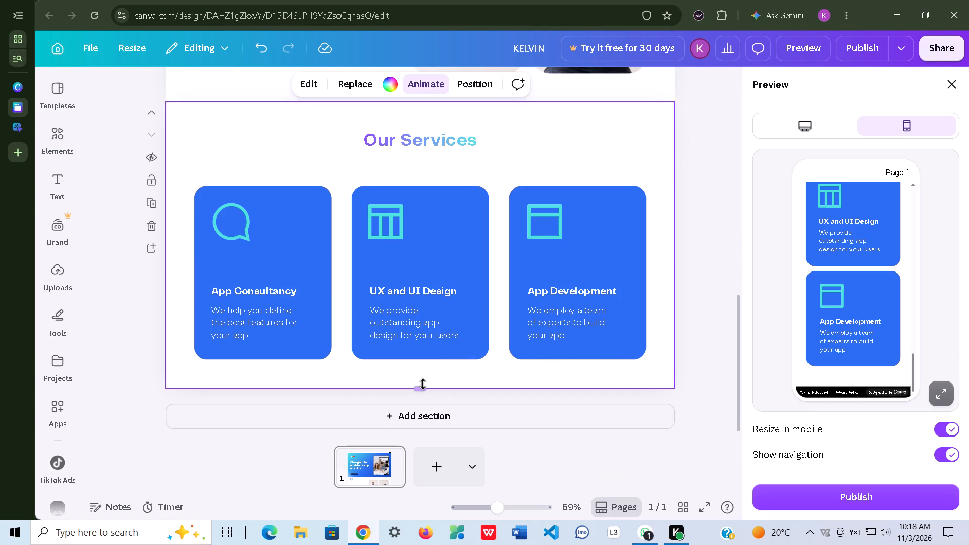
pyautogui.moveTo(416, 391); pyautogui.dragTo(416, 399)
pyautogui.moveTo(416, 399); pyautogui.dragTo(416, 467)
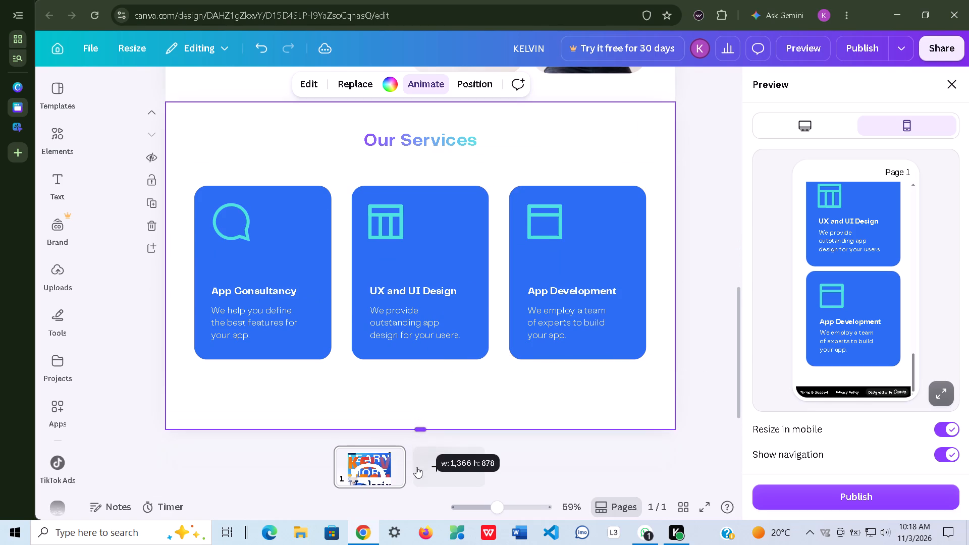
pyautogui.moveTo(416, 467); pyautogui.dragTo(416, 484)
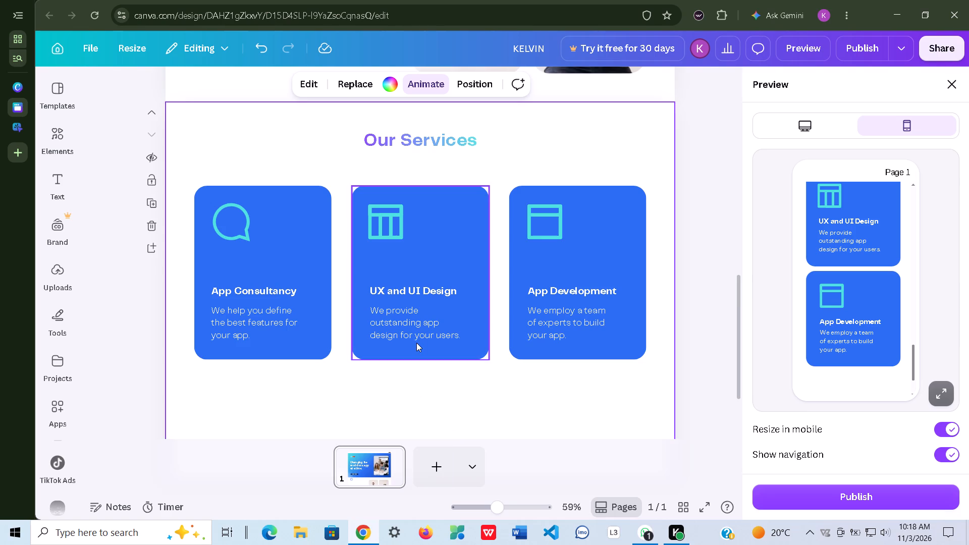
pyautogui.scroll(-3, 416, 343)
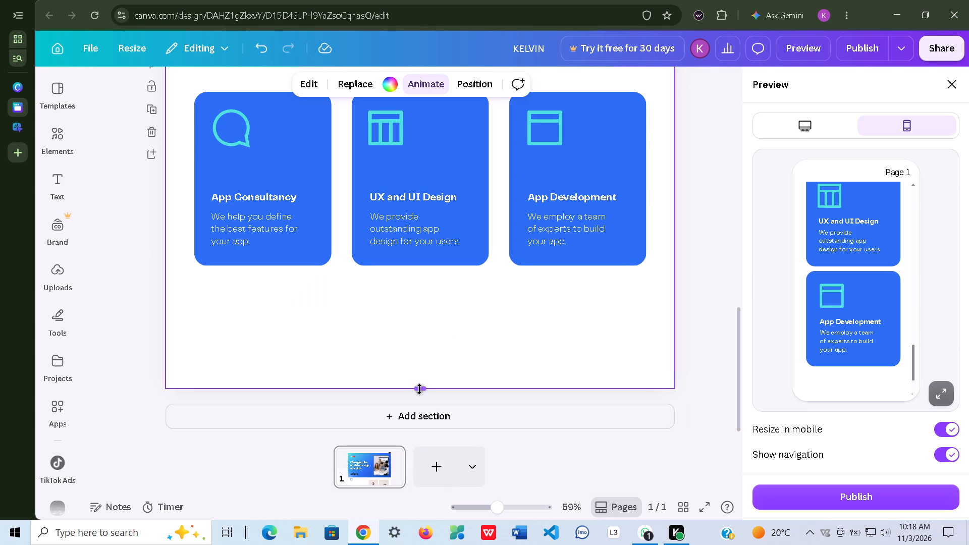
pyautogui.moveTo(419, 389); pyautogui.dragTo(423, 454)
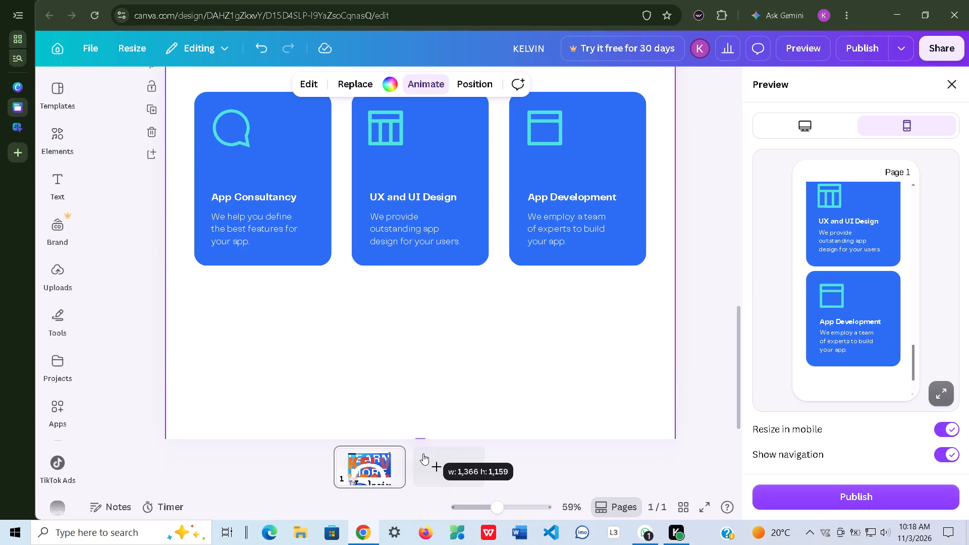
pyautogui.moveTo(423, 454); pyautogui.dragTo(423, 456)
pyautogui.scroll(-3, 411, 325)
pyautogui.moveTo(418, 389); pyautogui.dragTo(420, 377)
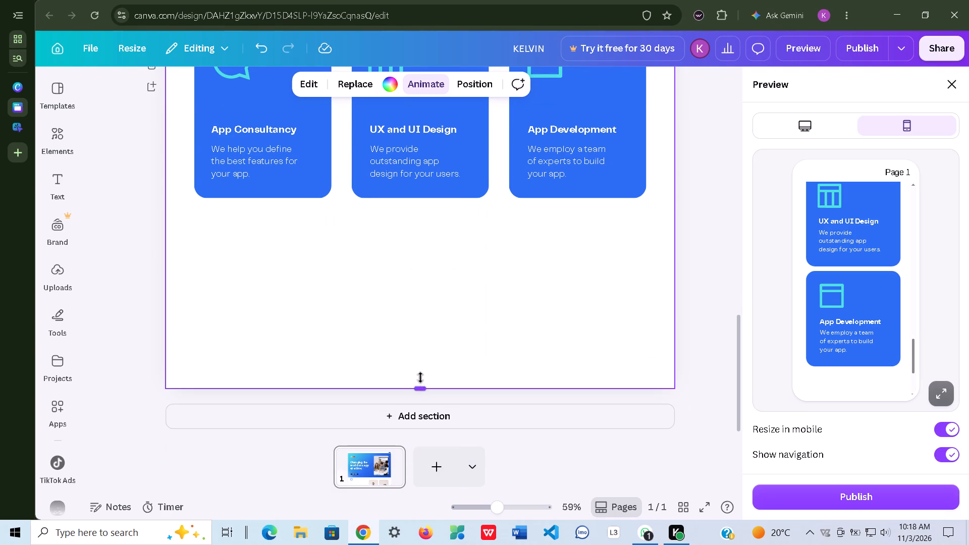
pyautogui.moveTo(420, 377); pyautogui.dragTo(420, 308)
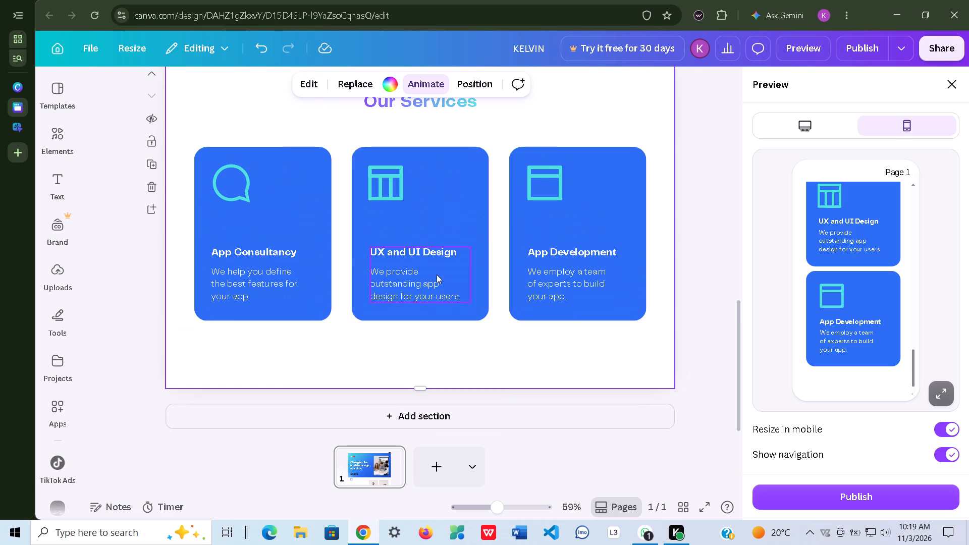
# Review the whole page from the hero banner through Our Company Story to Our Services.
pyautogui.scroll(10, 449, 215)
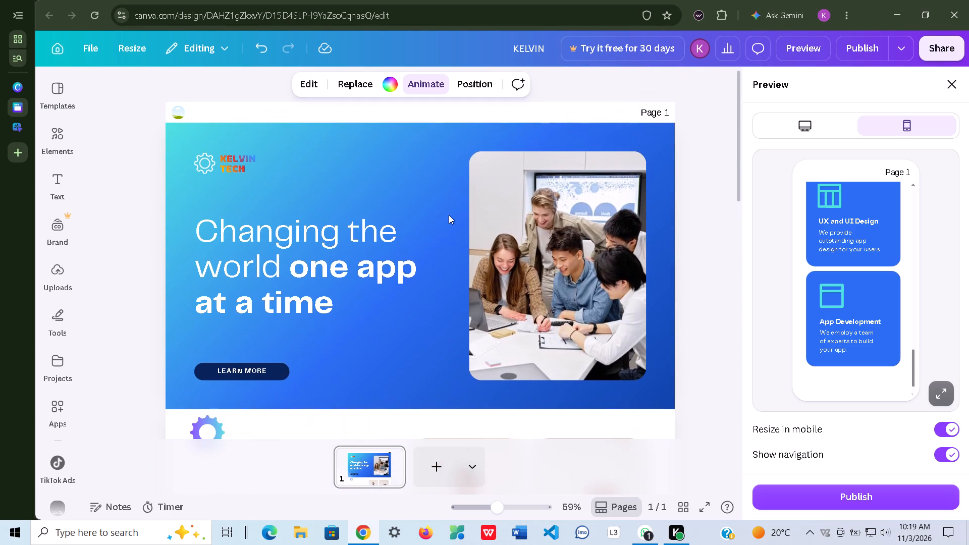
pyautogui.scroll(7, 449, 215)
pyautogui.scroll(-3, 449, 215)
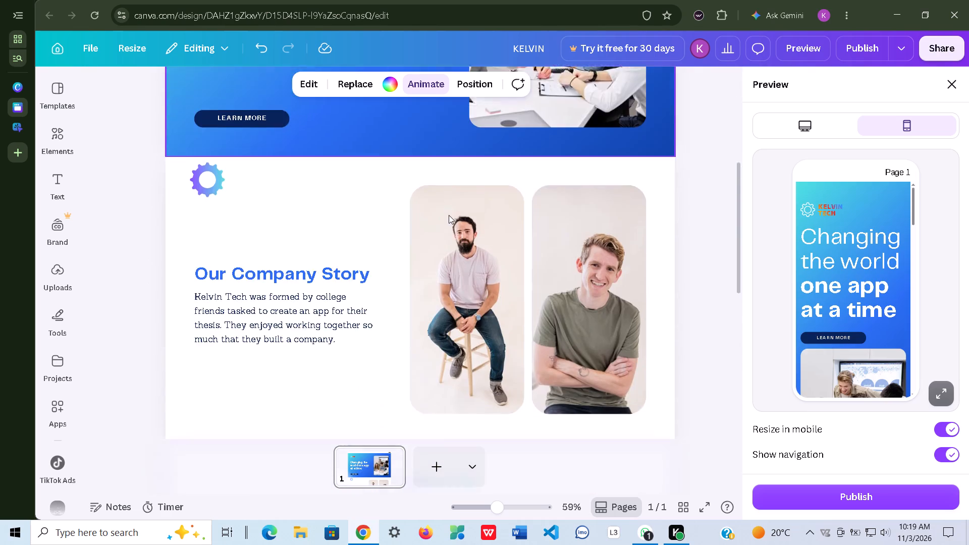
pyautogui.scroll(-6, 449, 215)
pyautogui.scroll(1, 449, 198)
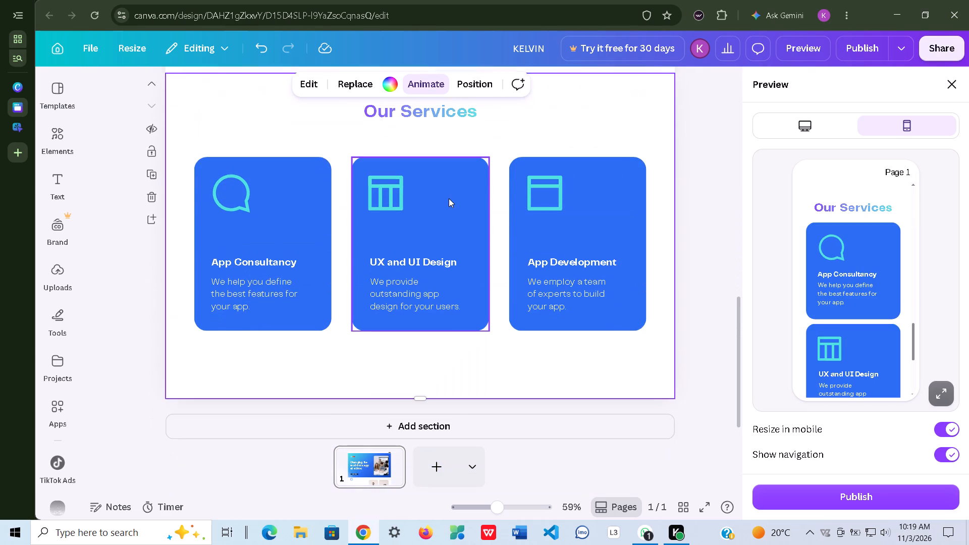
pyautogui.scroll(1, 449, 198)
pyautogui.scroll(-1, 449, 198)
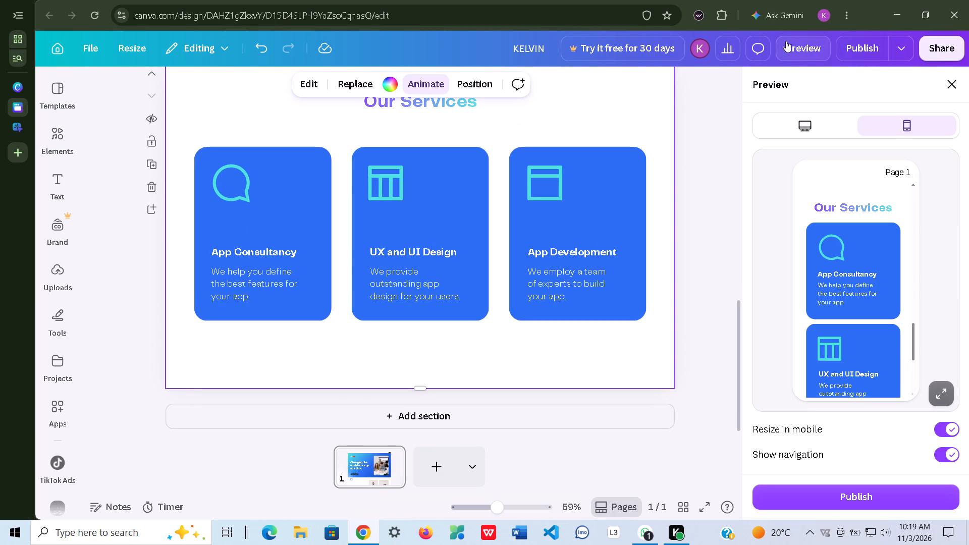
# Look at the design's visit analytics and close them.
pyautogui.click(728, 41)
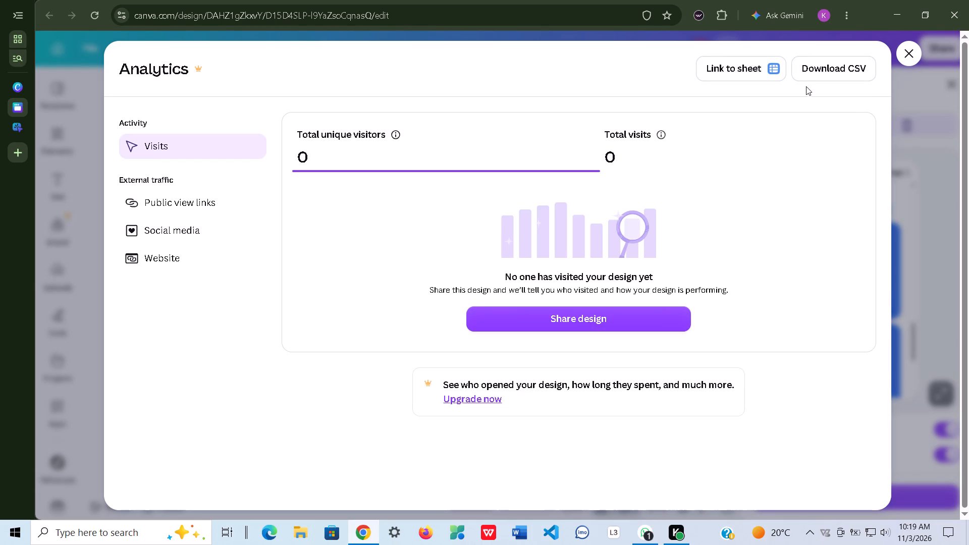
pyautogui.click(918, 50)
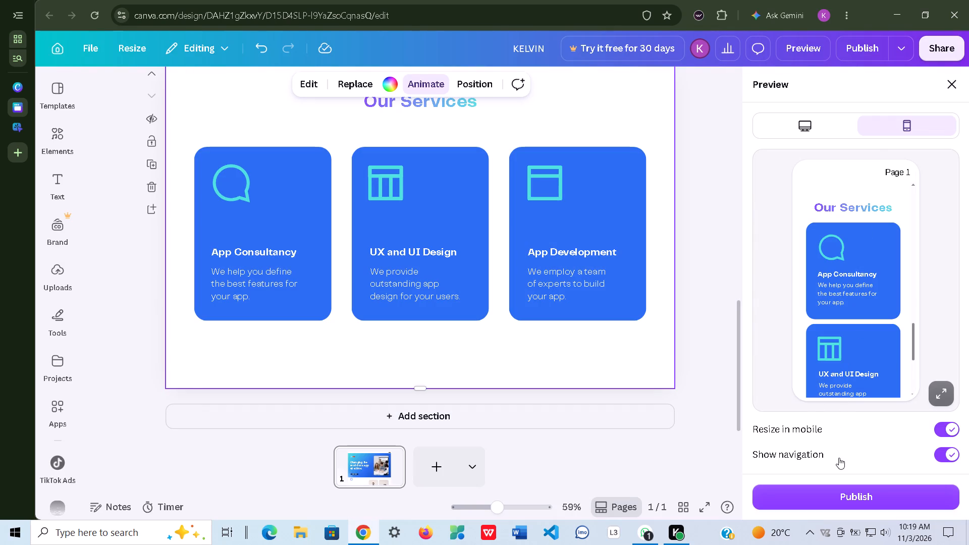
# Publish the KELVIN website to its free Canva site address.
pyautogui.click(824, 490)
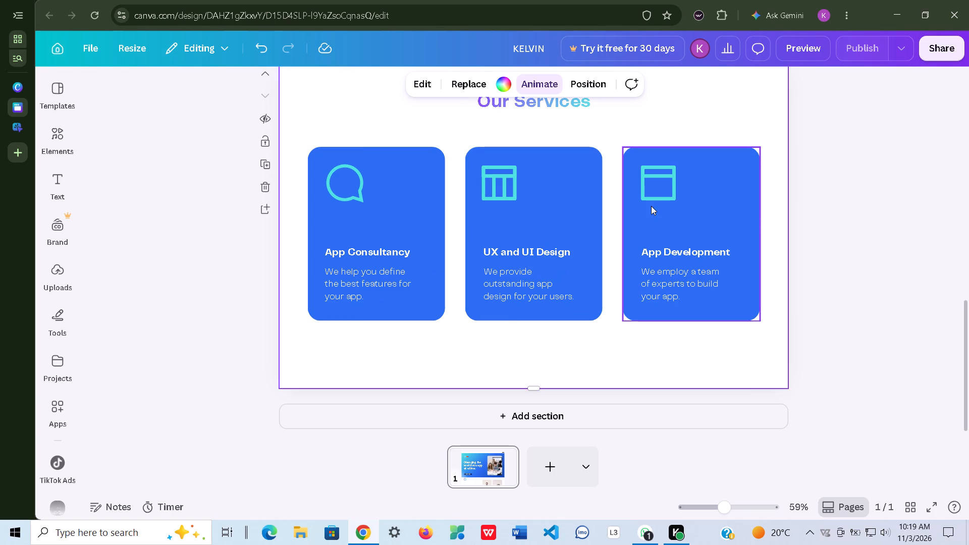
pyautogui.scroll(16, 651, 206)
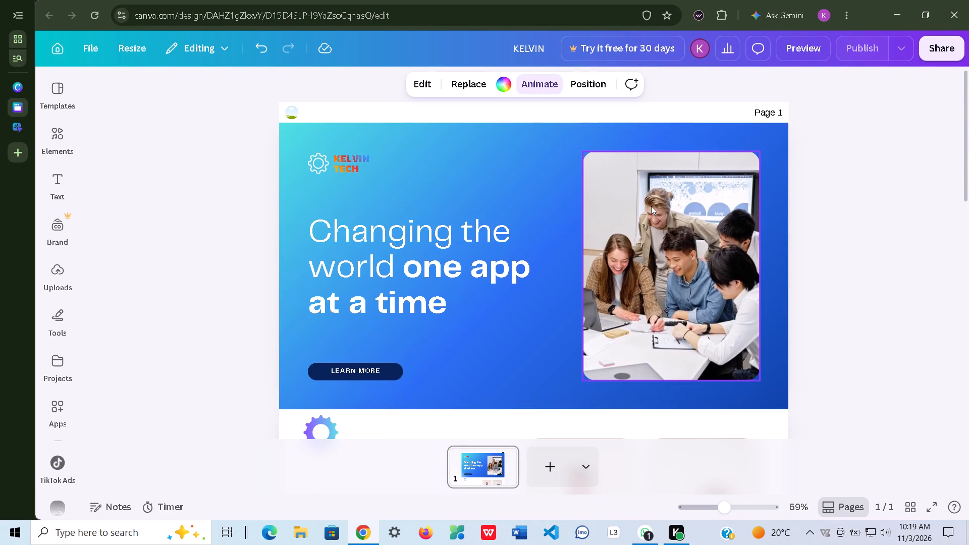
pyautogui.scroll(2, 651, 206)
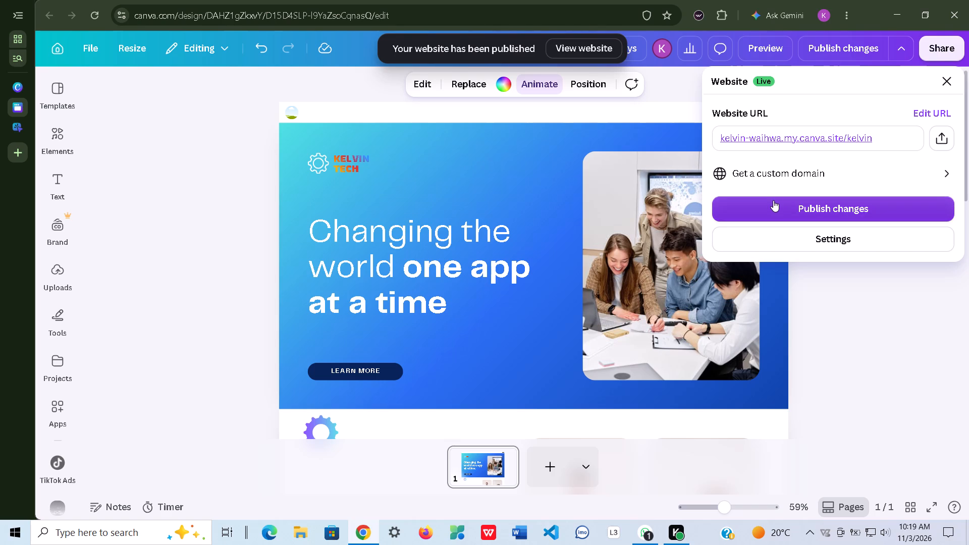
# Open the custom domain options for the published website.
pyautogui.click(813, 178)
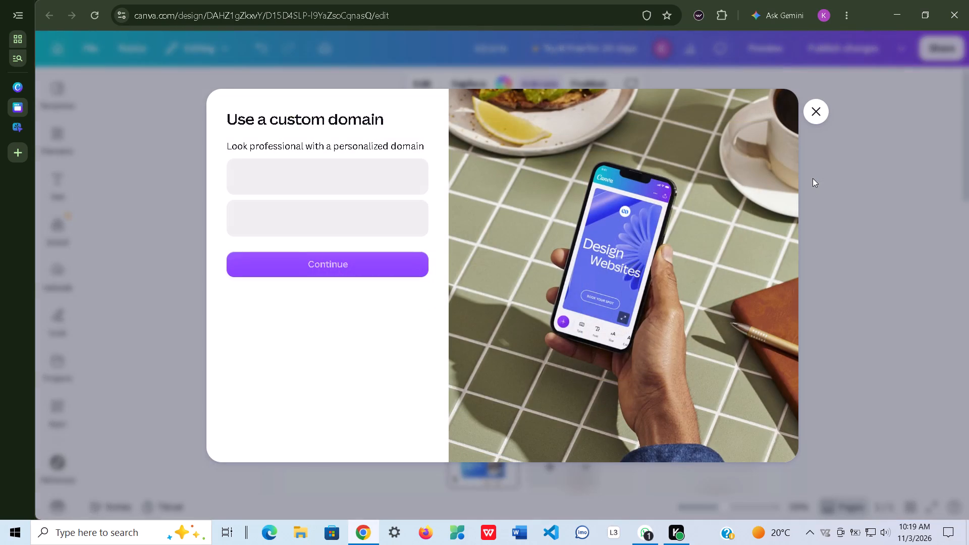
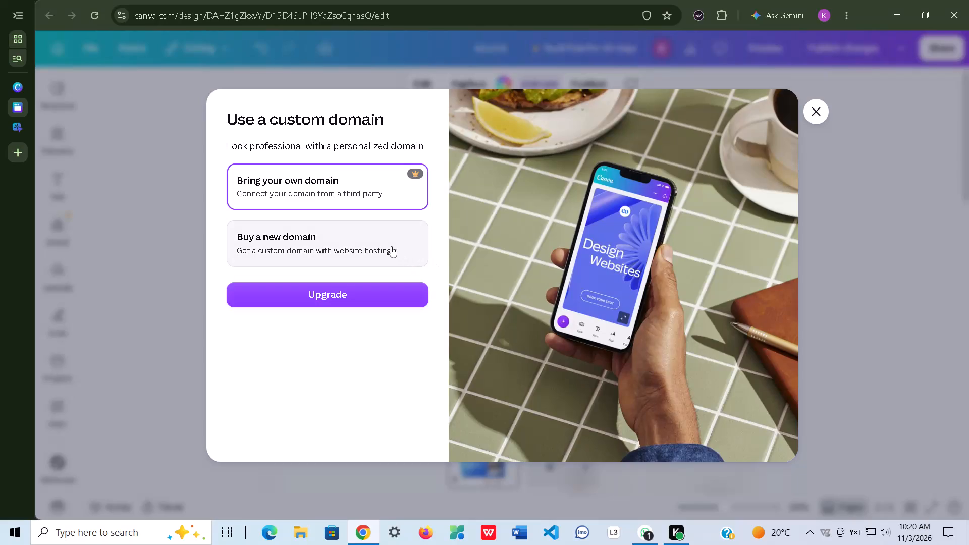
# Close the custom domain options and open the live website from its published address in the website sharing details.
pyautogui.click(814, 107)
pyautogui.click(922, 50)
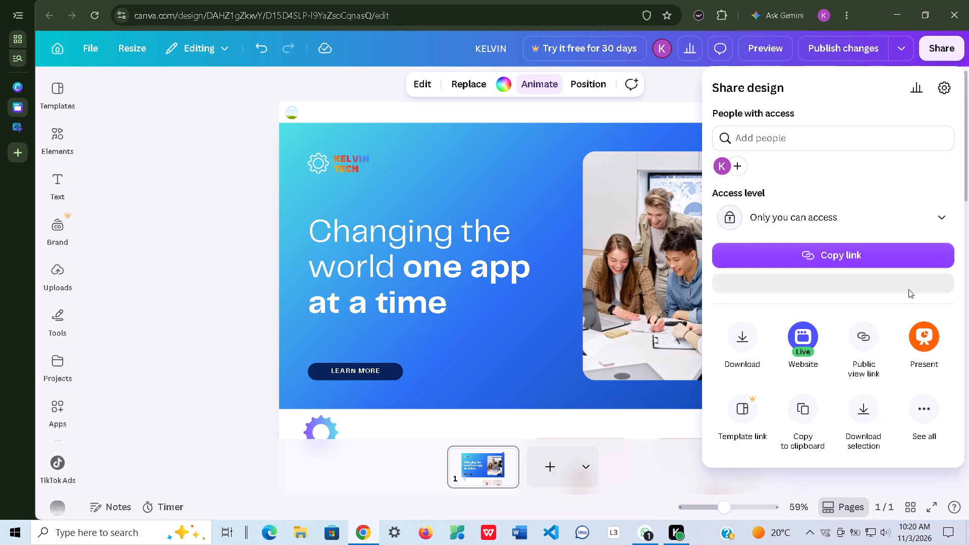
pyautogui.scroll(-1, 854, 367)
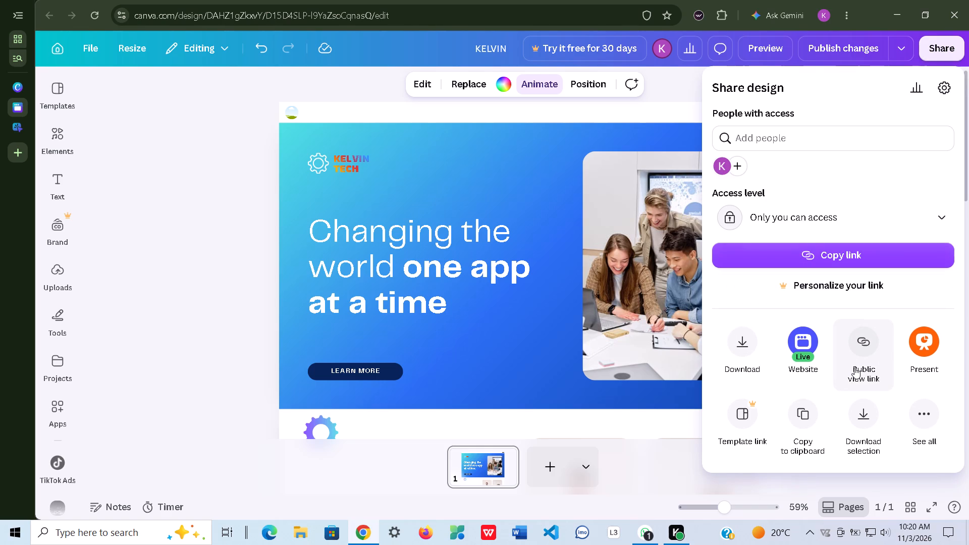
pyautogui.click(807, 354)
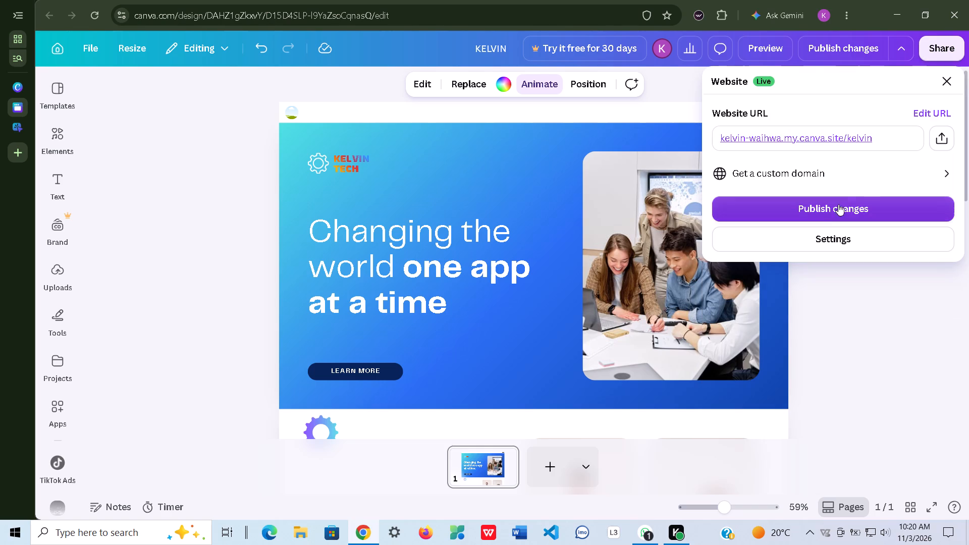
pyautogui.click(862, 132)
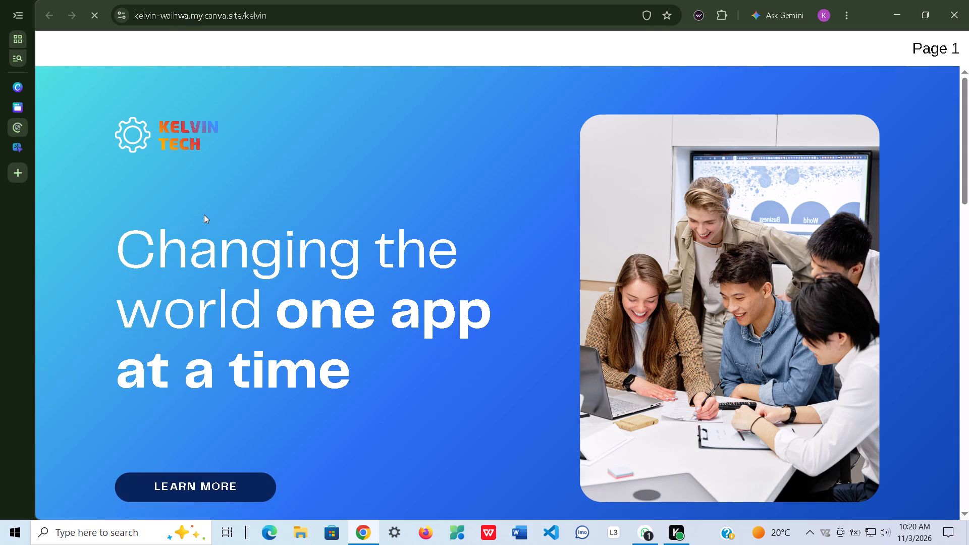
# Review the live website from the hero banner through Our Services to the footer and return to its beginning.
pyautogui.scroll(-1, 189, 254)
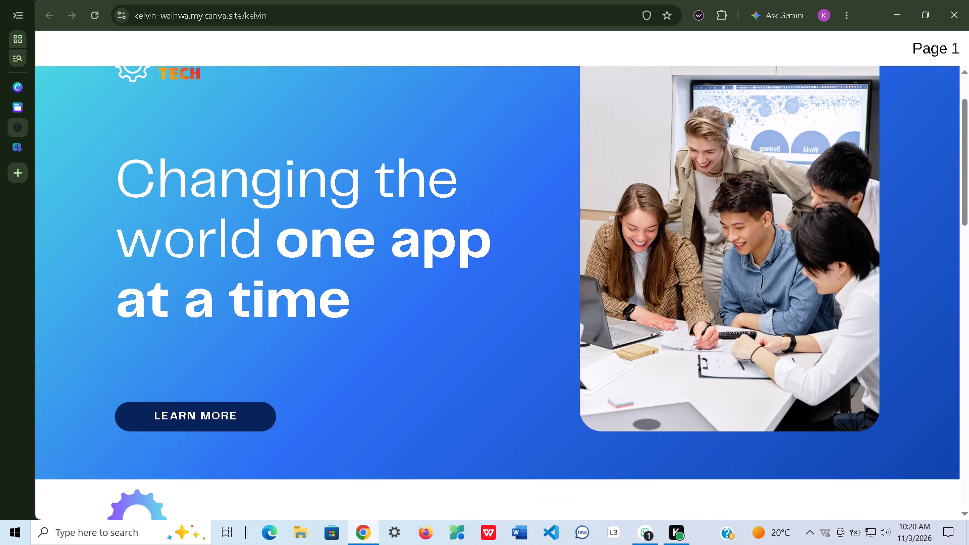
pyautogui.scroll(-3, 189, 254)
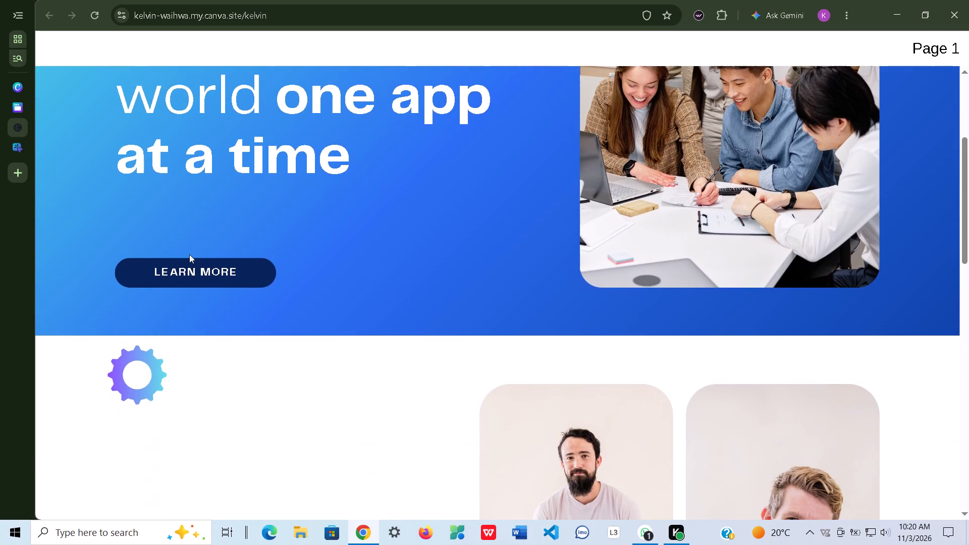
pyautogui.scroll(-10, 189, 254)
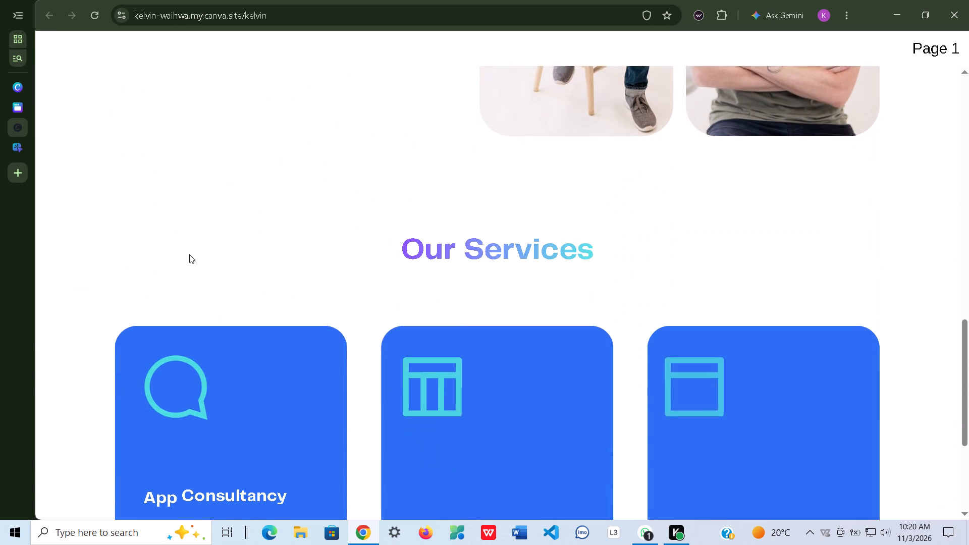
pyautogui.scroll(-4, 189, 254)
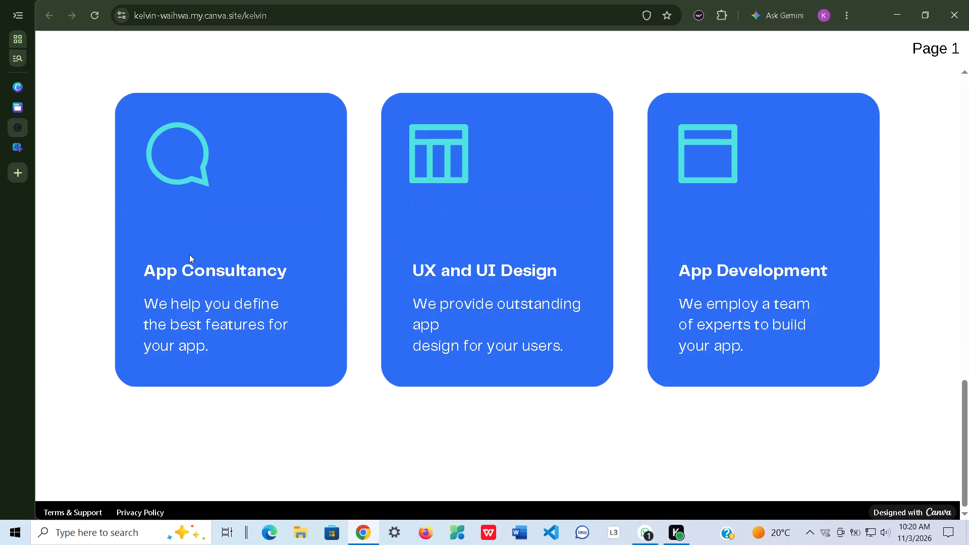
pyautogui.scroll(-3, 189, 254)
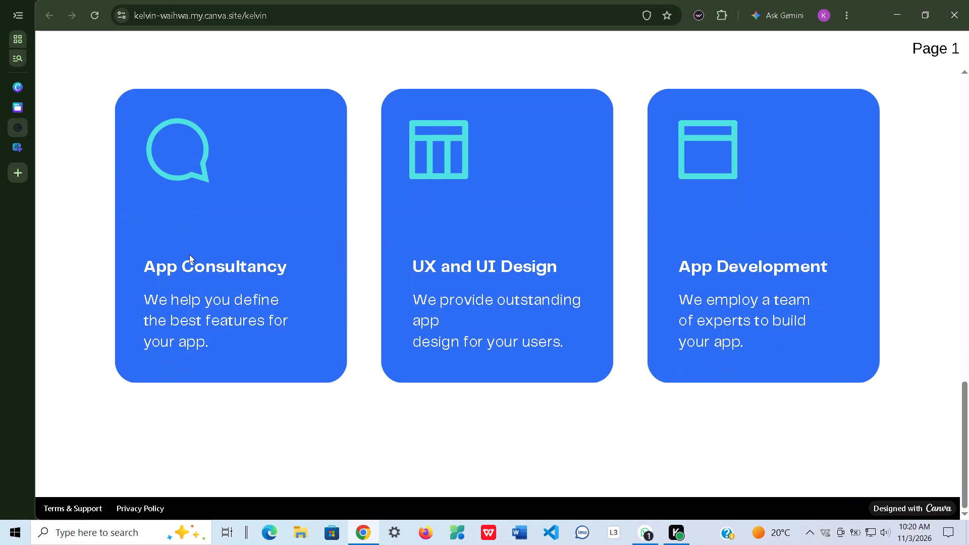
pyautogui.scroll(3, 189, 254)
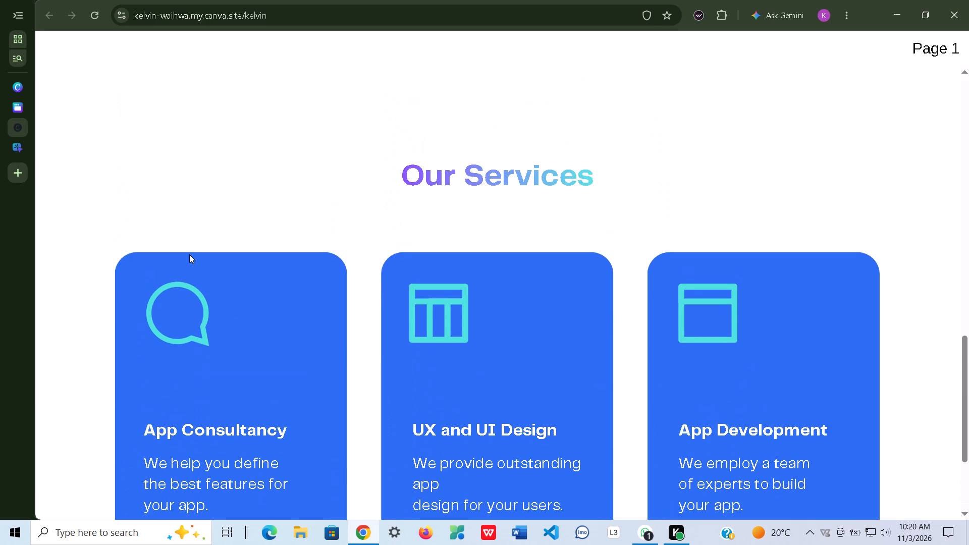
pyautogui.scroll(15, 189, 254)
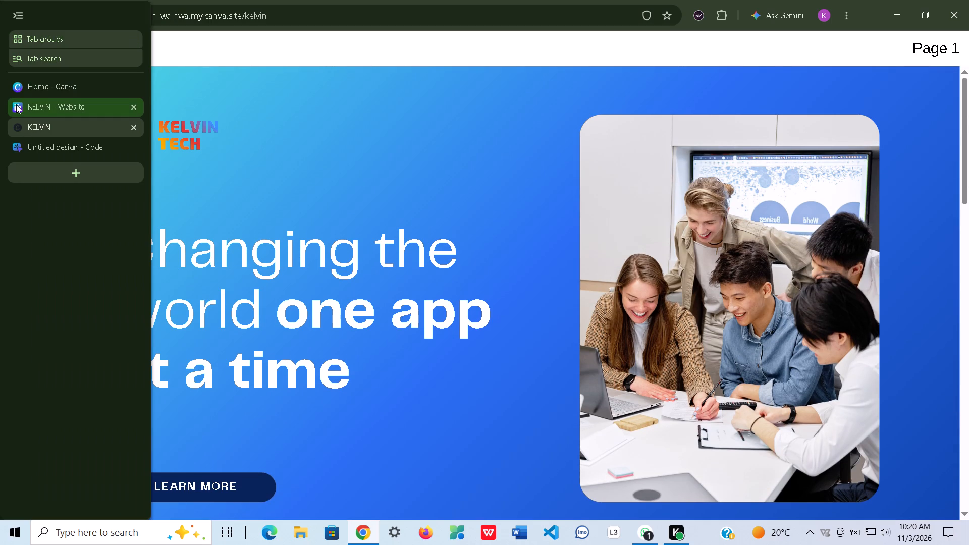
# Return to the KELVIN website editor and check the Rise page animation on the hero section.
pyautogui.click(16, 104)
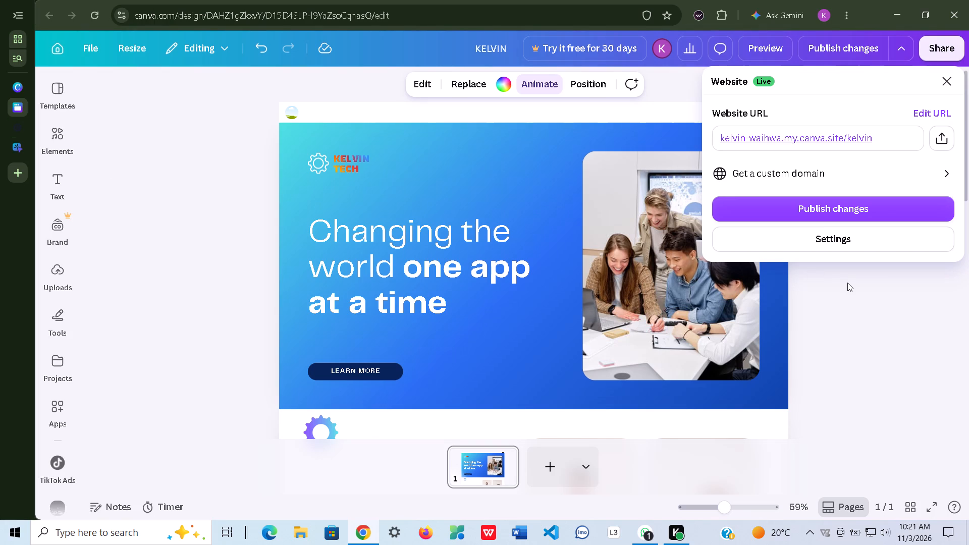
pyautogui.click(847, 283)
pyautogui.click(530, 163)
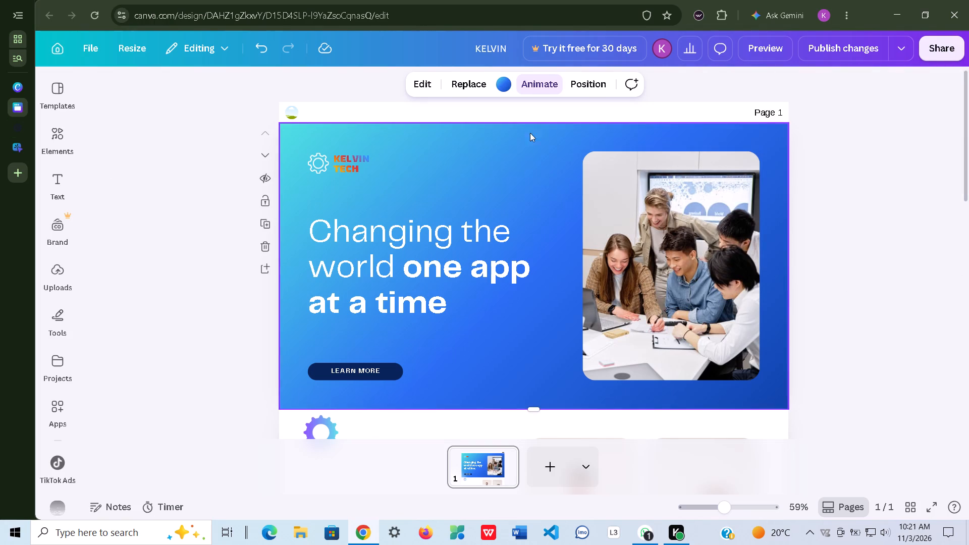
pyautogui.click(538, 80)
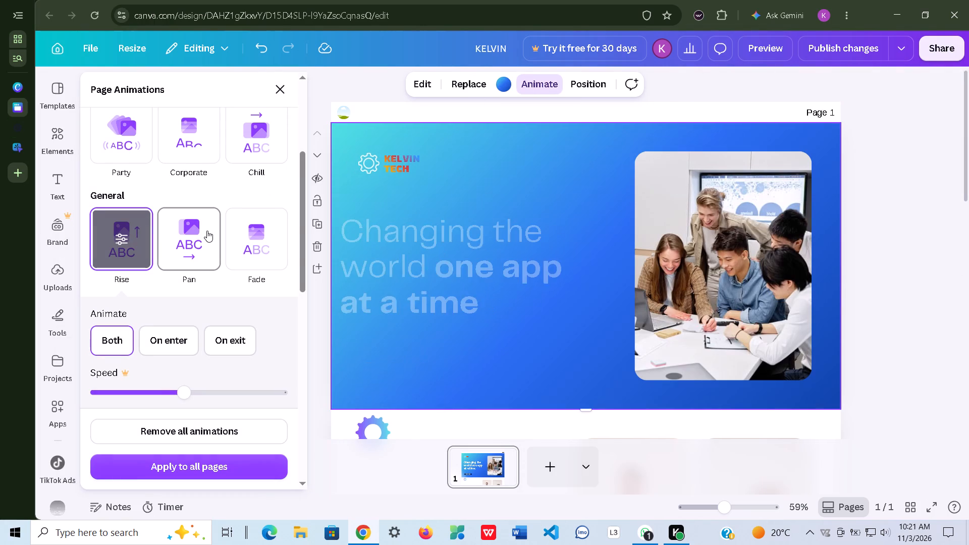
pyautogui.click(116, 235)
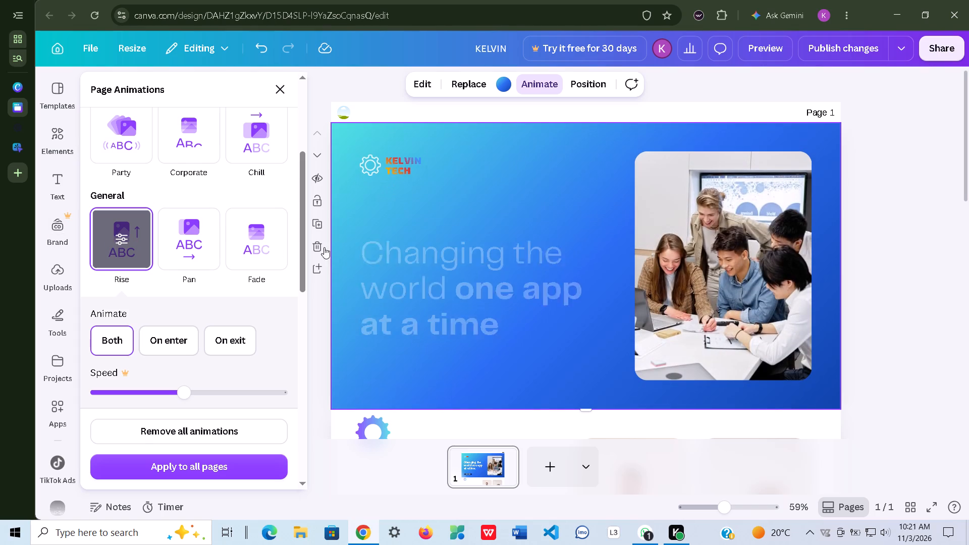
# Apply the Pop page animation to the Our Company Story section and extend it to all pages.
pyautogui.scroll(-2, 434, 256)
pyautogui.click(434, 256)
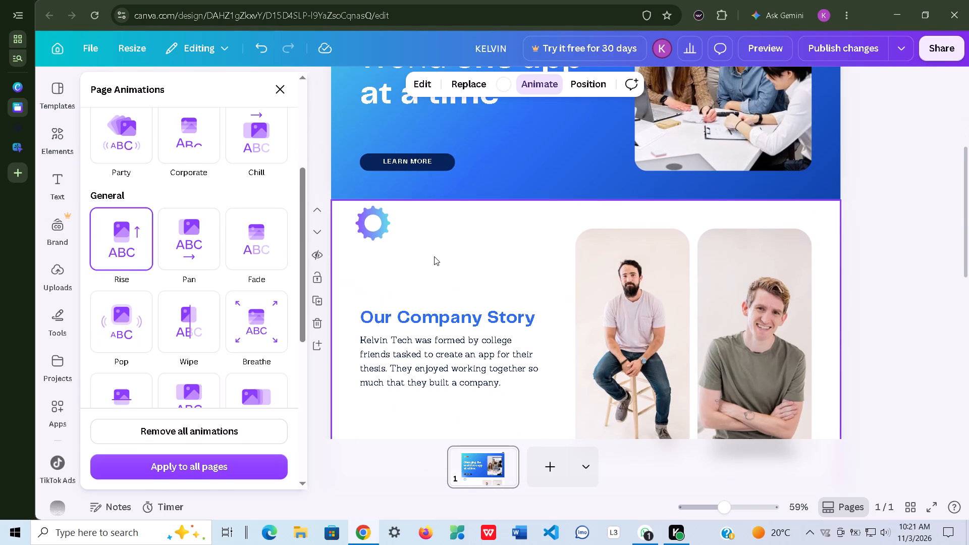
pyautogui.click(535, 89)
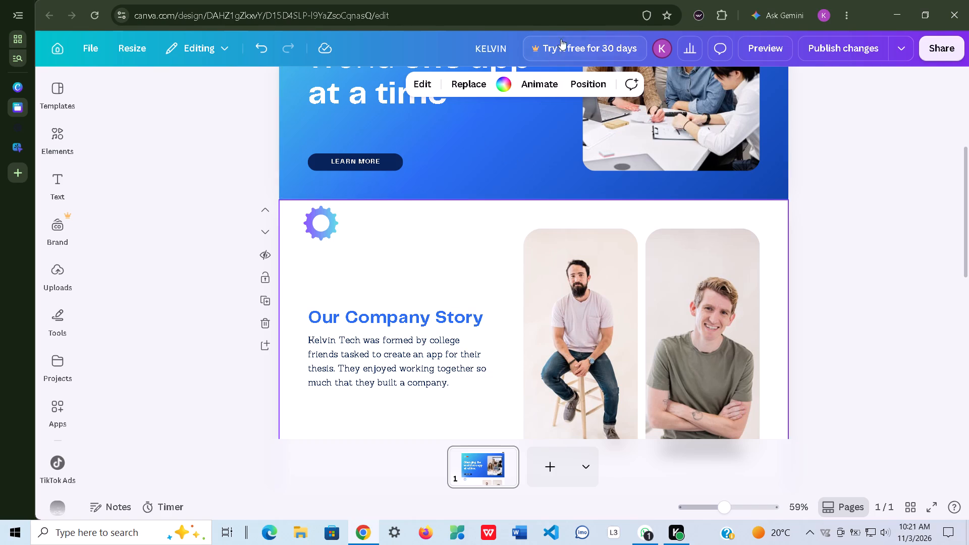
pyautogui.click(537, 79)
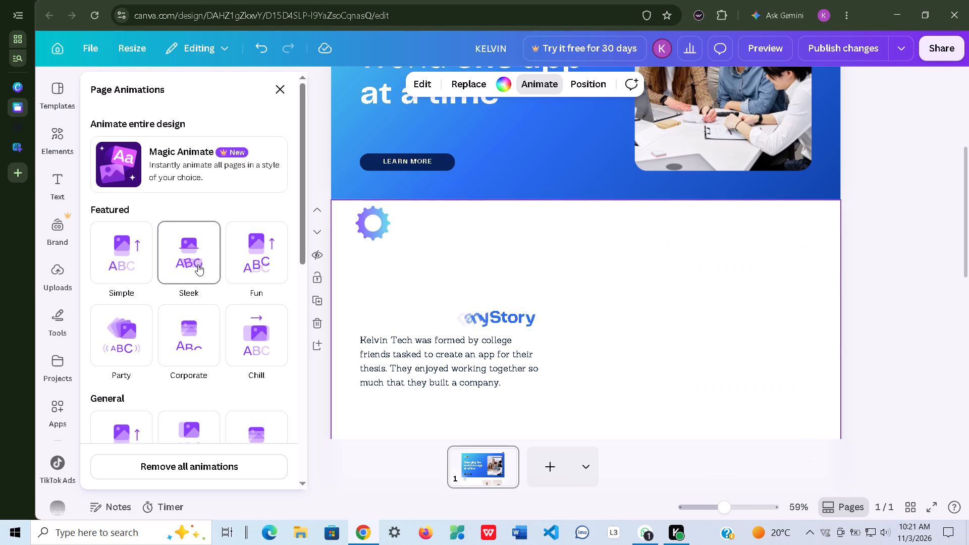
pyautogui.scroll(-3, 198, 264)
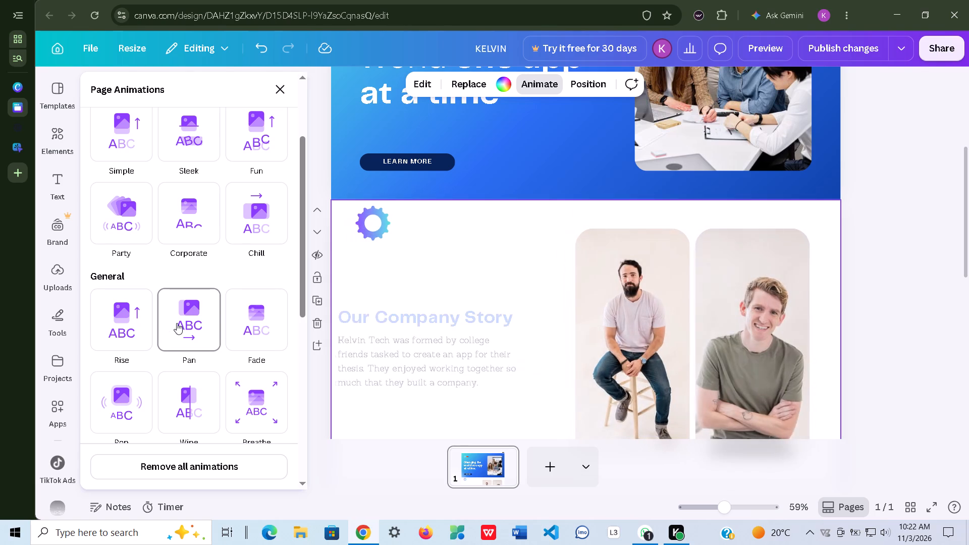
pyautogui.click(139, 388)
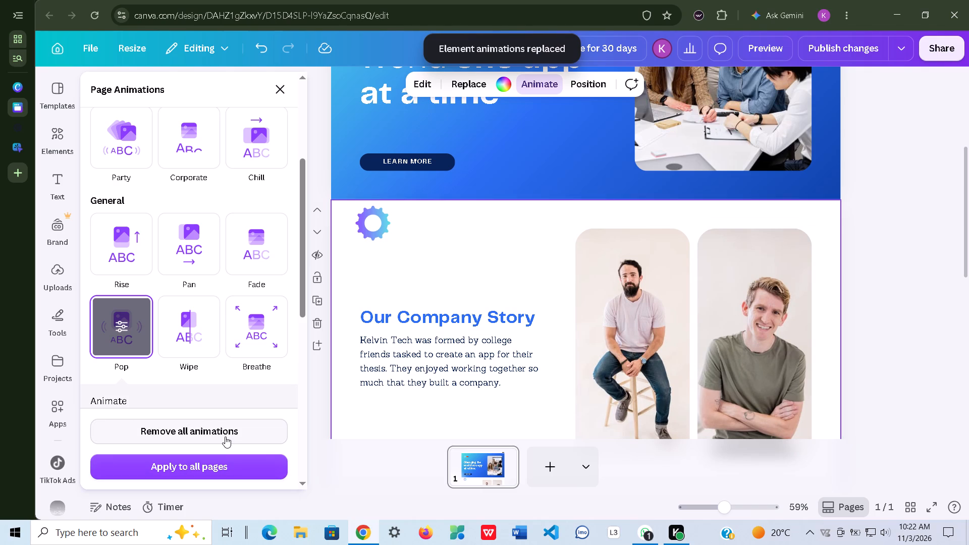
pyautogui.click(223, 462)
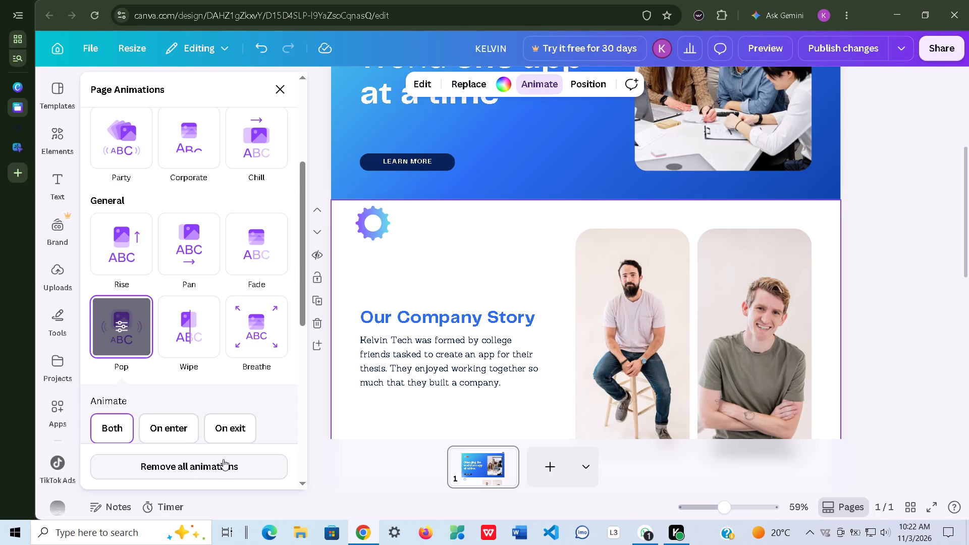
pyautogui.scroll(-1, 424, 343)
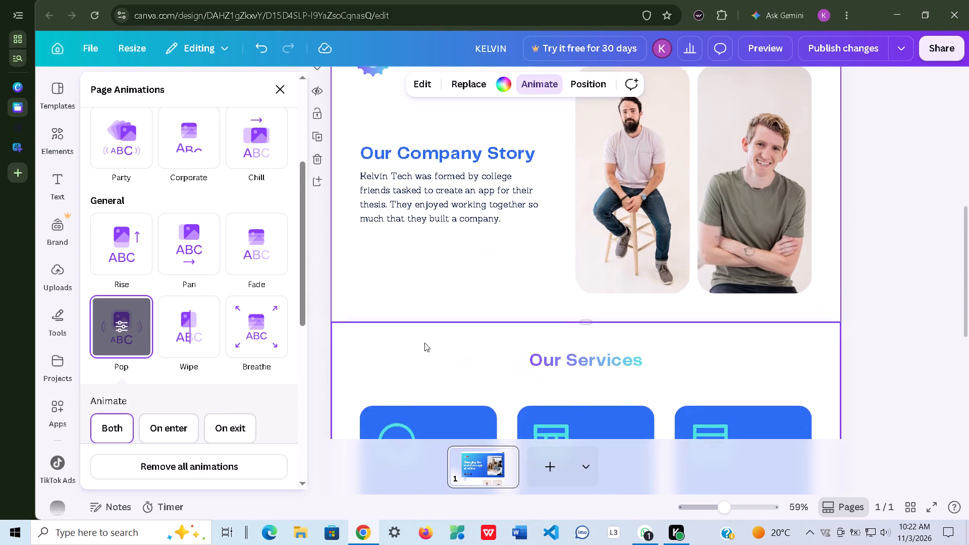
pyautogui.scroll(-3, 424, 343)
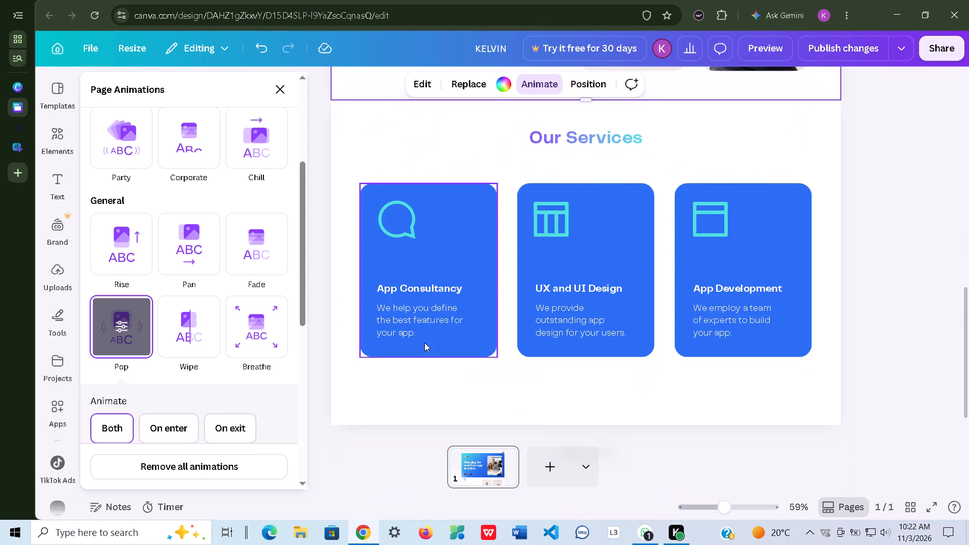
pyautogui.scroll(6, 424, 343)
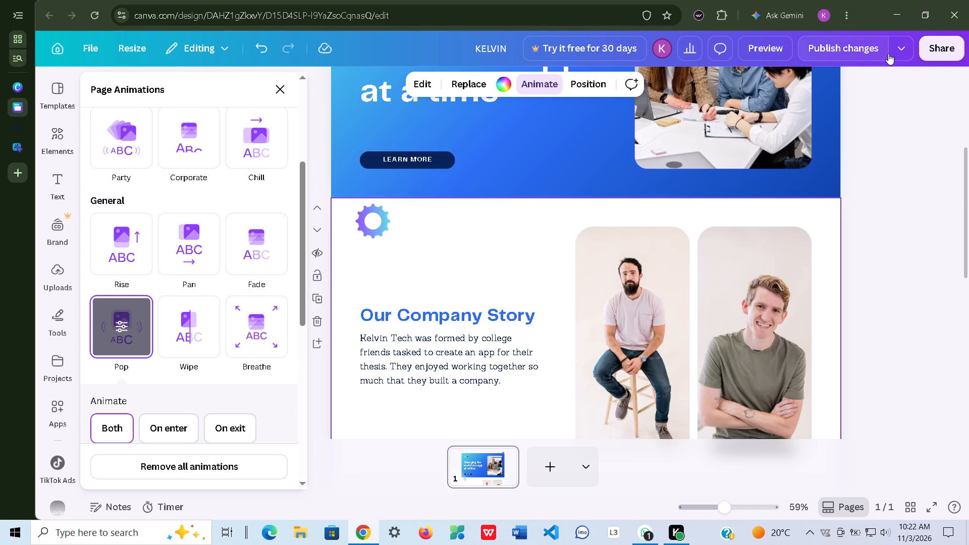
pyautogui.click(927, 51)
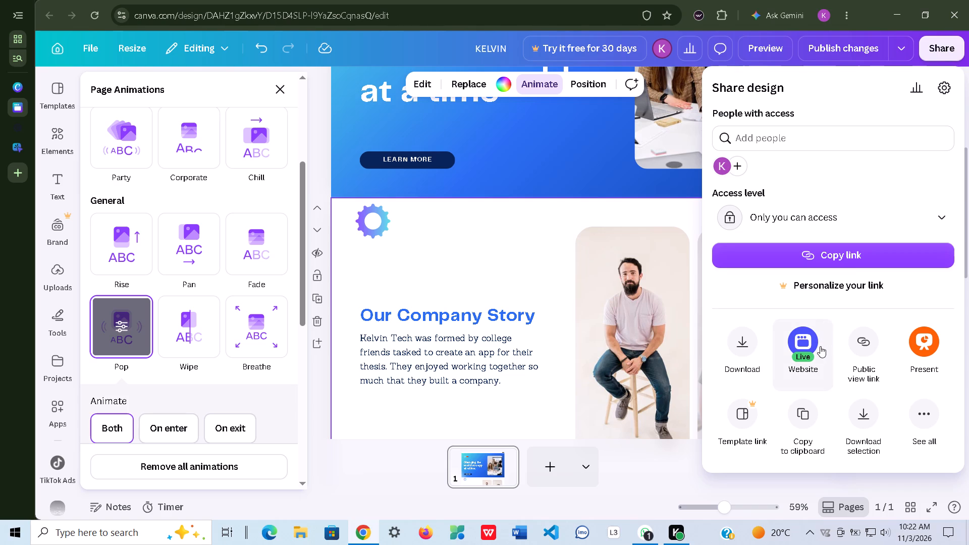
pyautogui.click(858, 351)
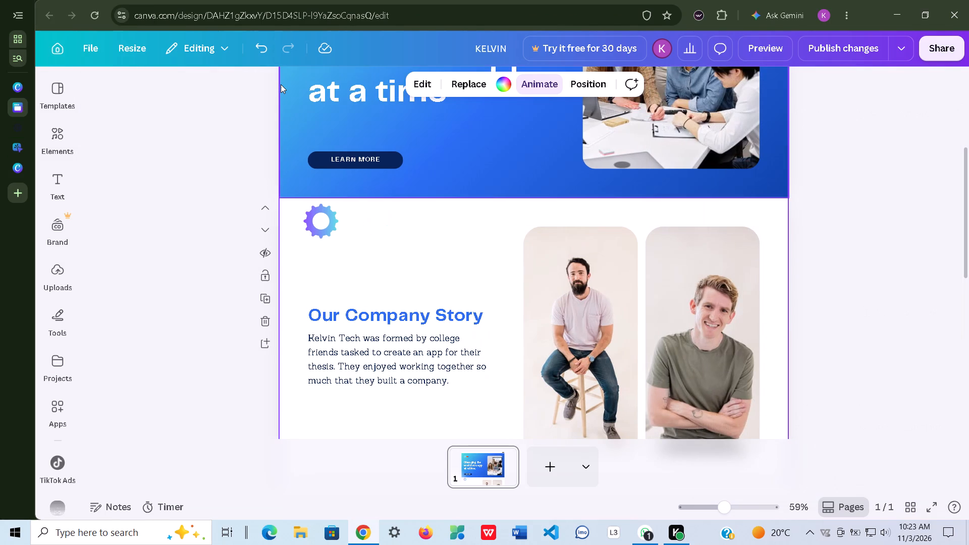
# Examine the design in the editor from Our Company Story down to the Our Services cards.
pyautogui.scroll(-1, 465, 144)
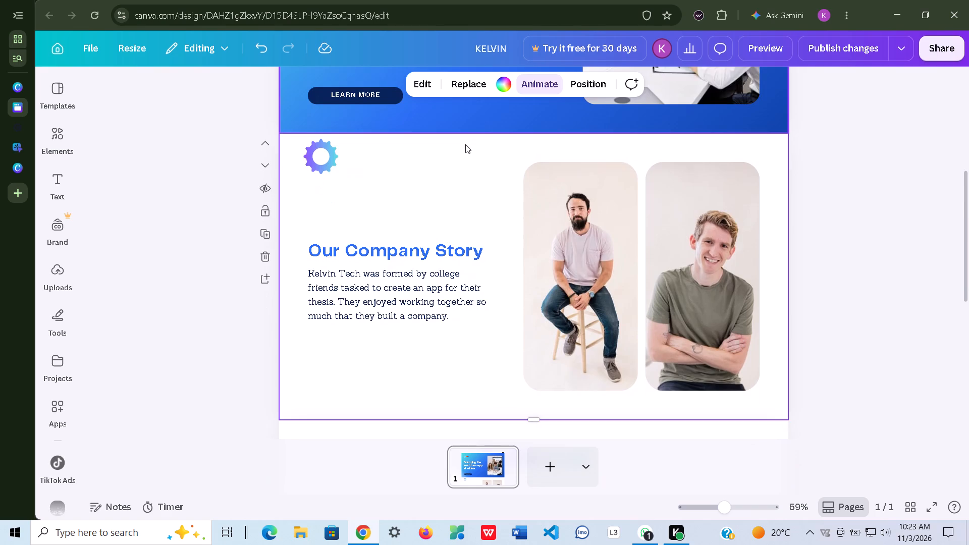
pyautogui.scroll(-7, 465, 144)
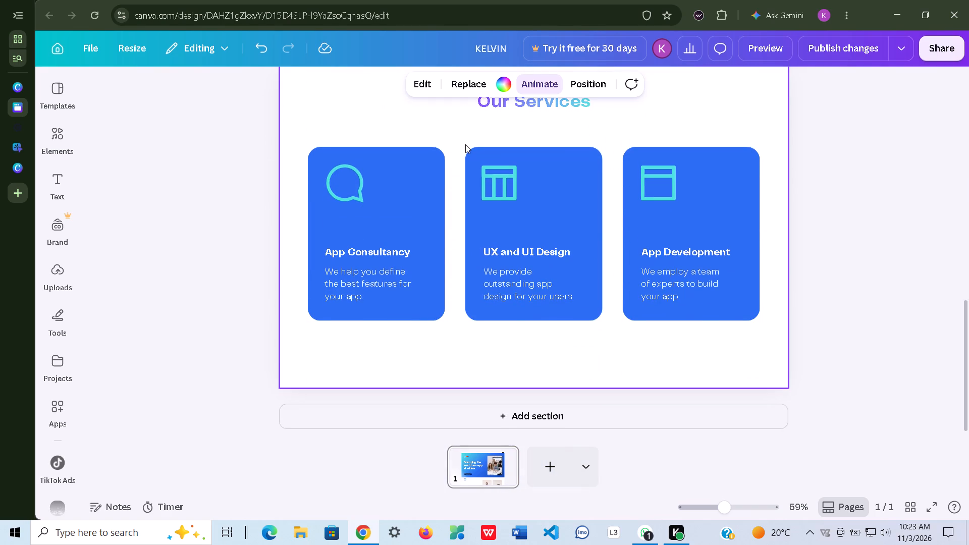
pyautogui.scroll(-2, 465, 144)
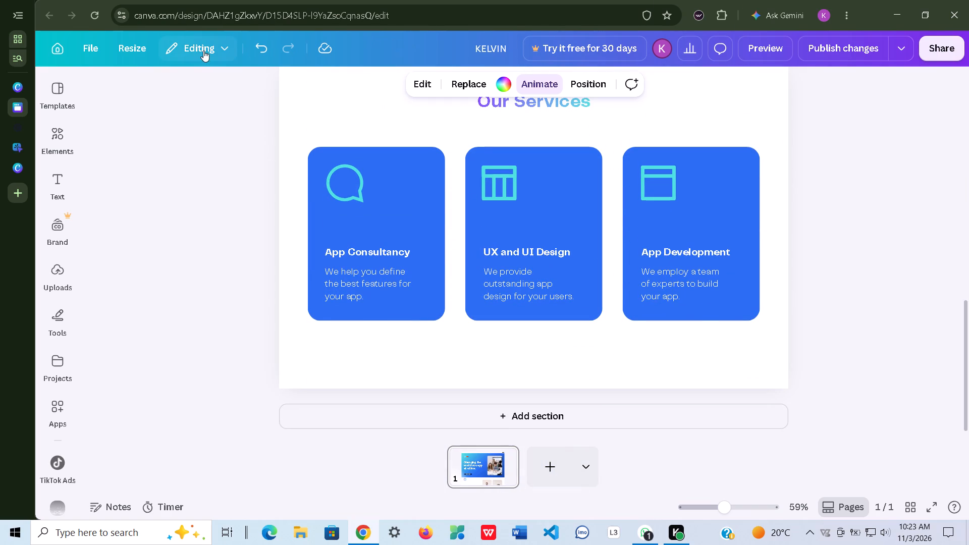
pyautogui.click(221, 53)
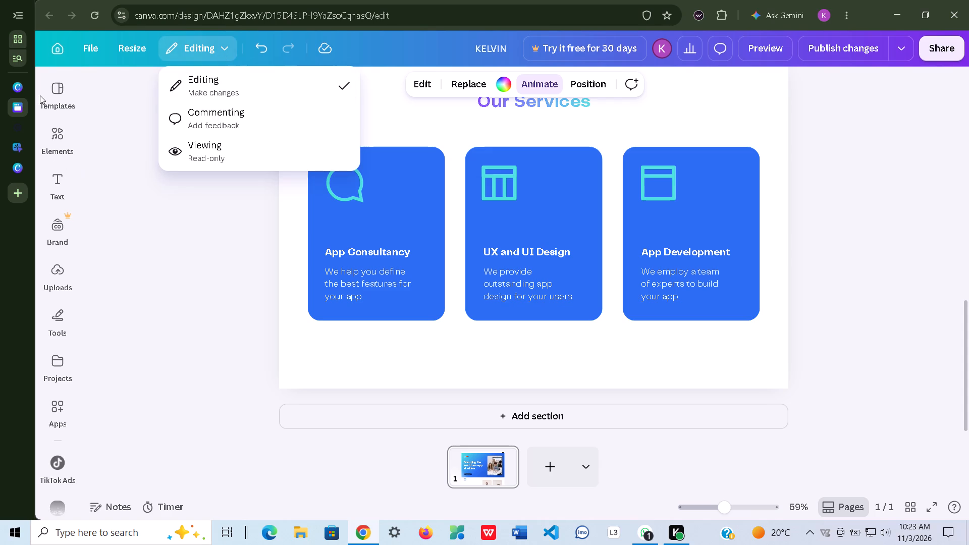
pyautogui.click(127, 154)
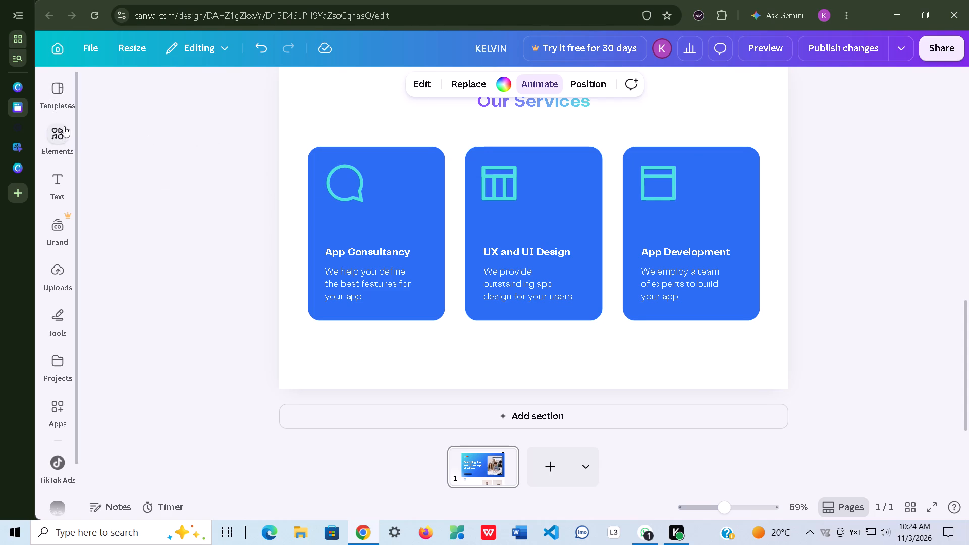
# Leave the Tech Website template's page list and browse the other website templates.
pyautogui.click(64, 97)
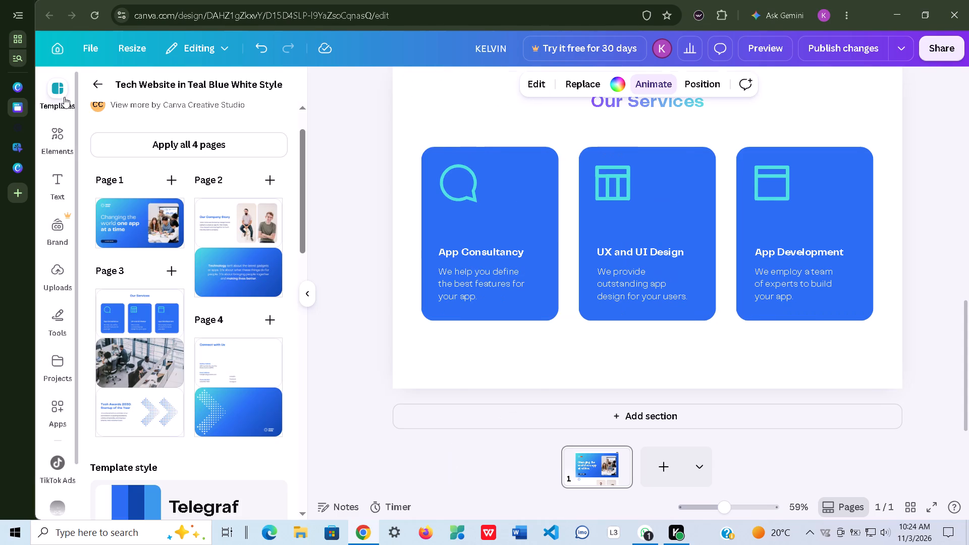
pyautogui.click(100, 85)
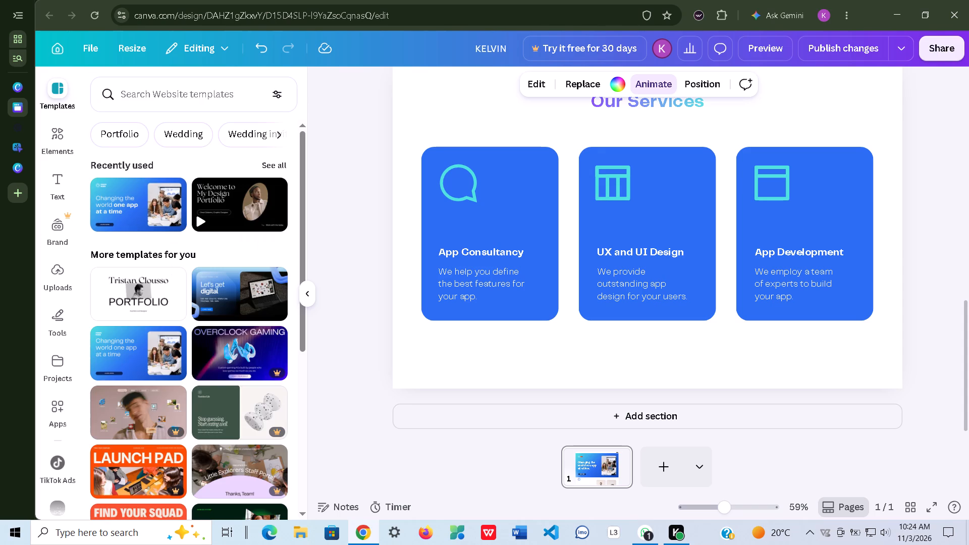
pyautogui.scroll(-3, 152, 301)
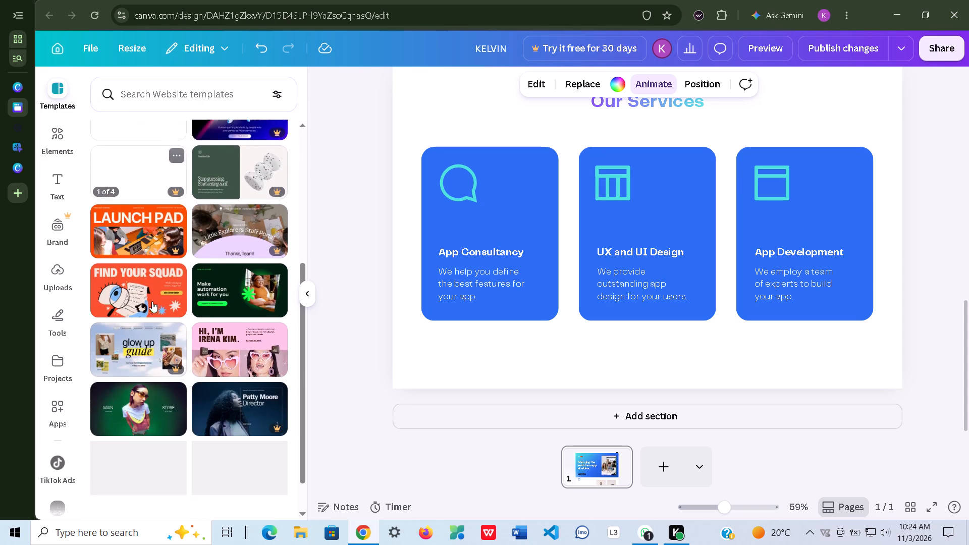
pyautogui.scroll(-2, 152, 301)
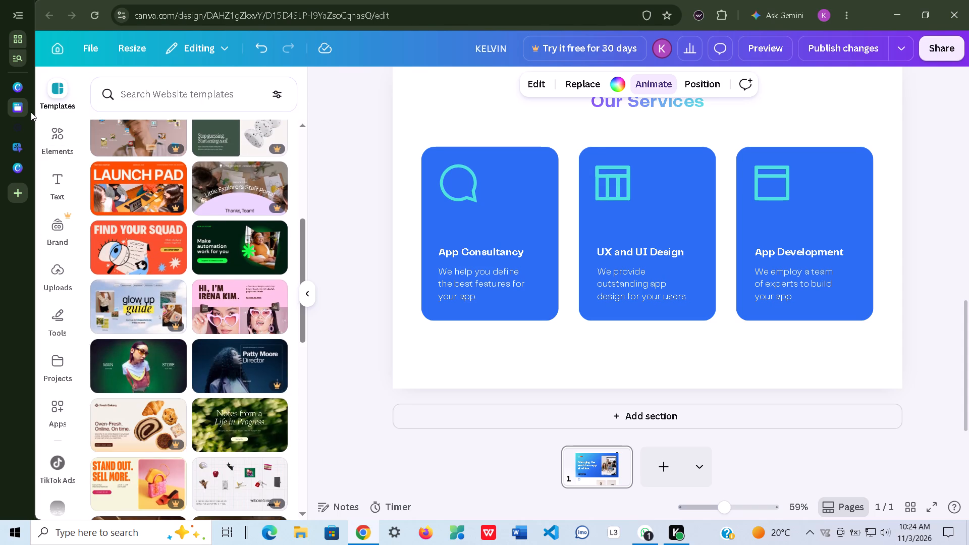
# Switch to the Canva home page and create a new blank TikTok Video design.
pyautogui.click(39, 94)
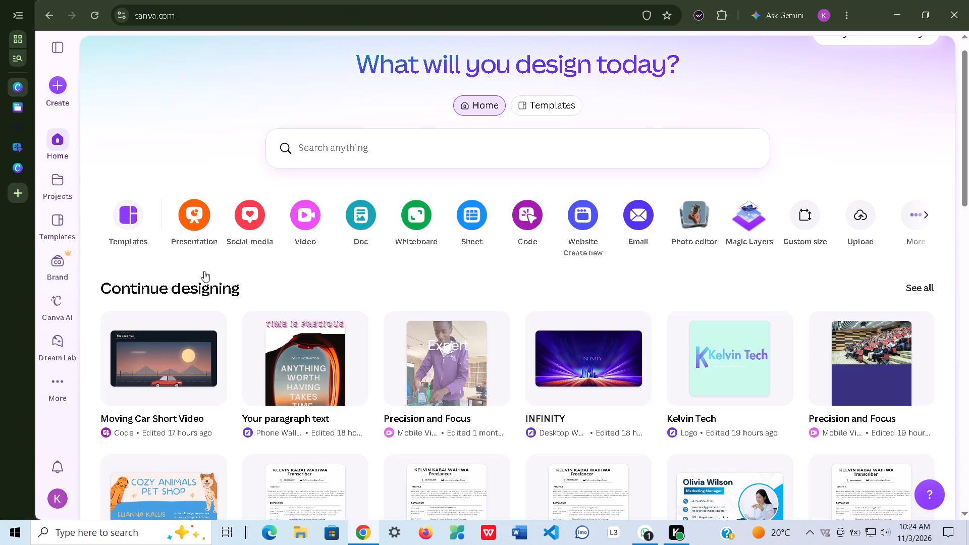
pyautogui.scroll(-2, 292, 314)
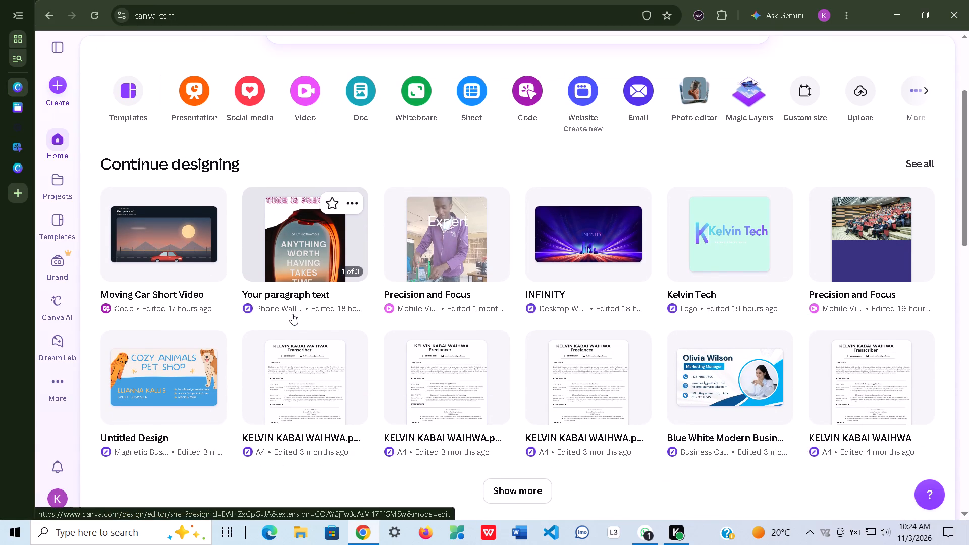
pyautogui.scroll(2, 292, 314)
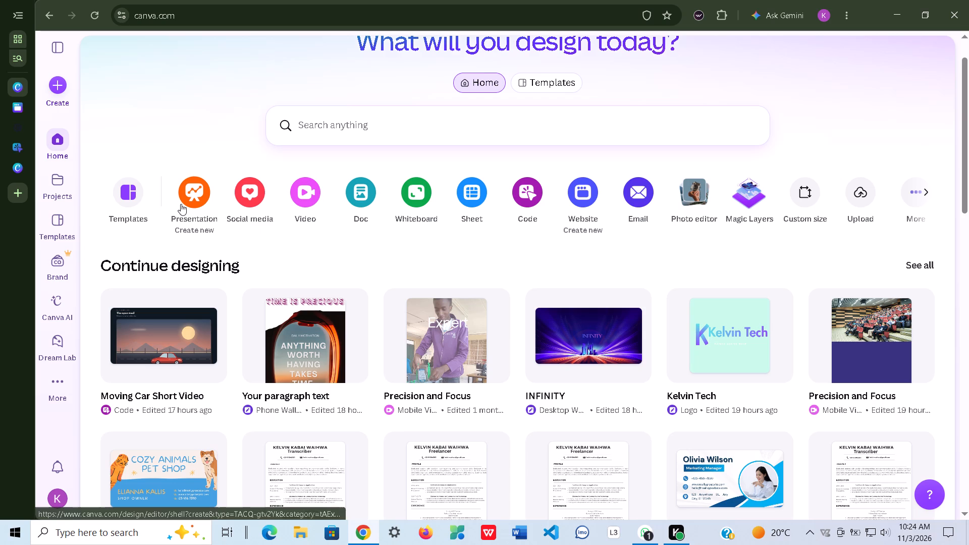
# Browse the video formats available for a new design and create a blank TikTok Video.
pyautogui.click(316, 213)
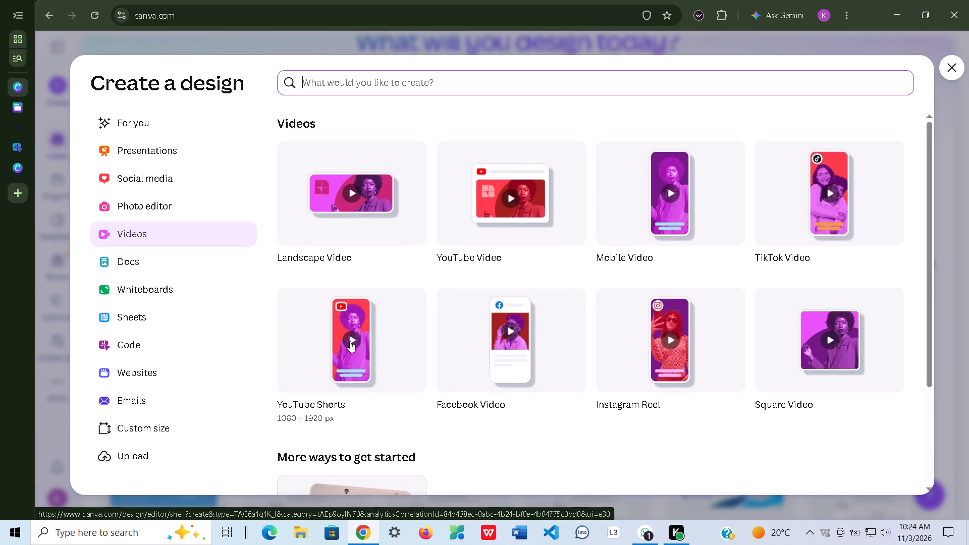
pyautogui.scroll(-4, 350, 340)
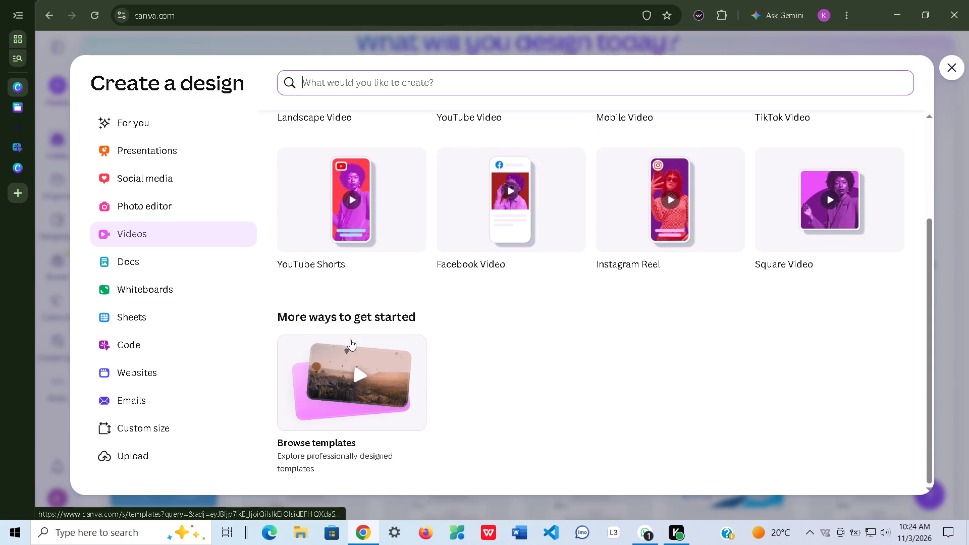
pyautogui.scroll(1, 350, 340)
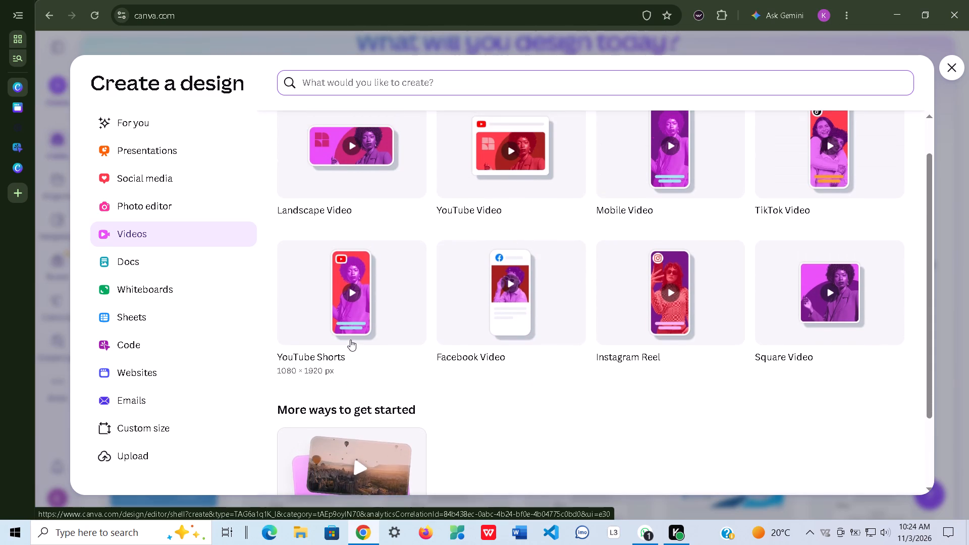
pyautogui.scroll(1, 350, 340)
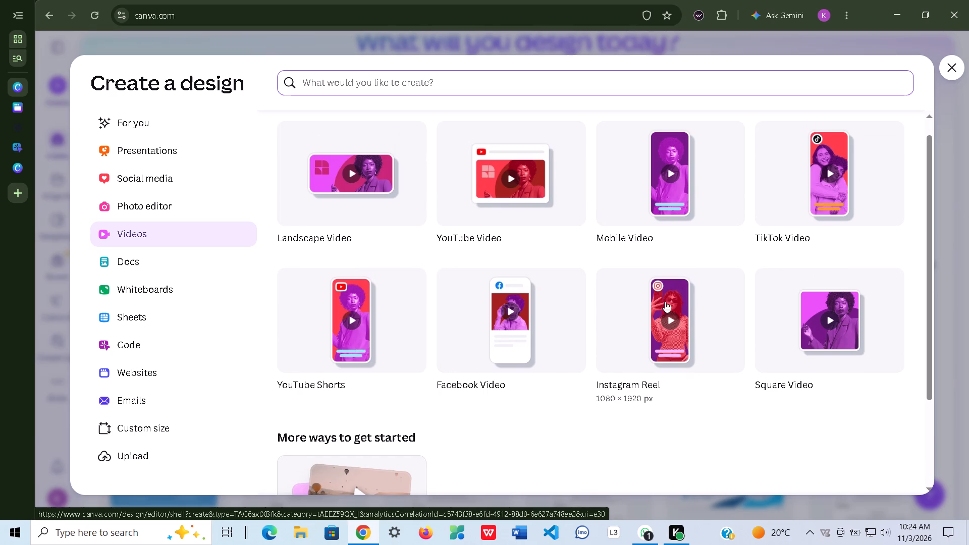
pyautogui.scroll(-4, 387, 367)
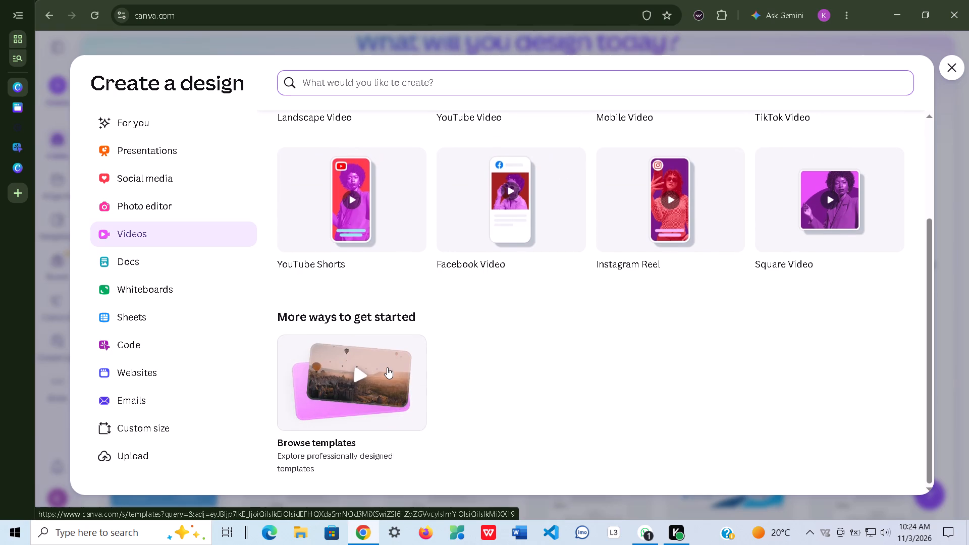
pyautogui.scroll(2, 757, 277)
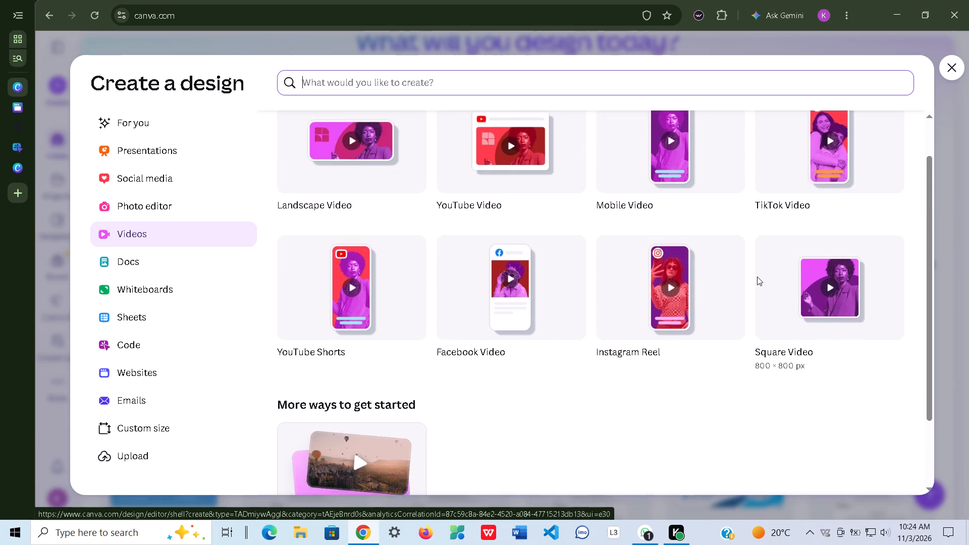
pyautogui.scroll(1, 757, 277)
pyautogui.click(845, 206)
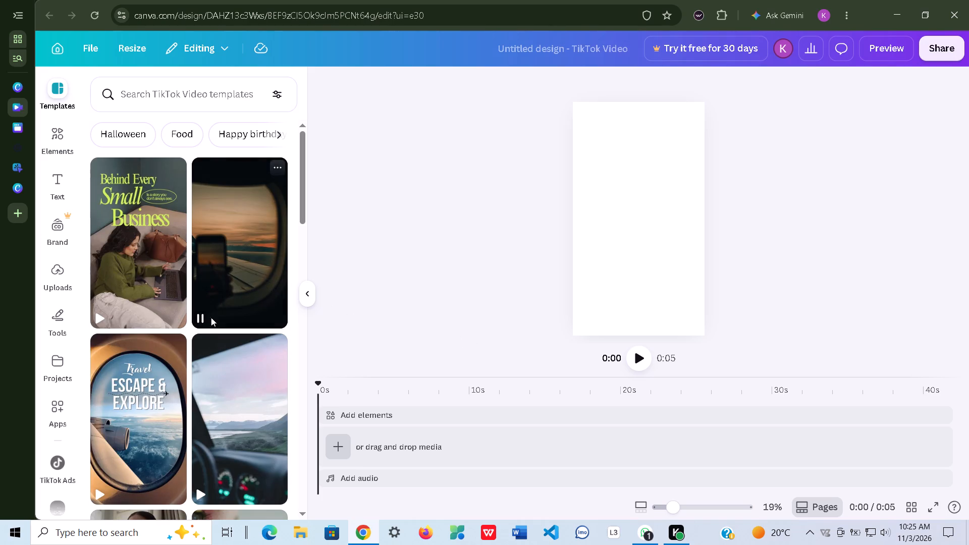
# Browse the TikTok Video templates for the new blank design.
pyautogui.scroll(-4, 186, 406)
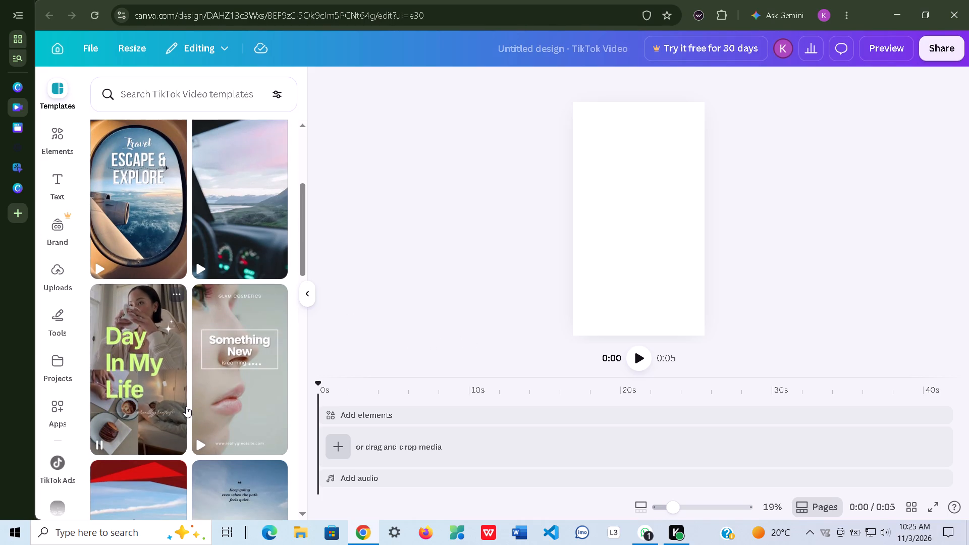
pyautogui.scroll(-1, 186, 406)
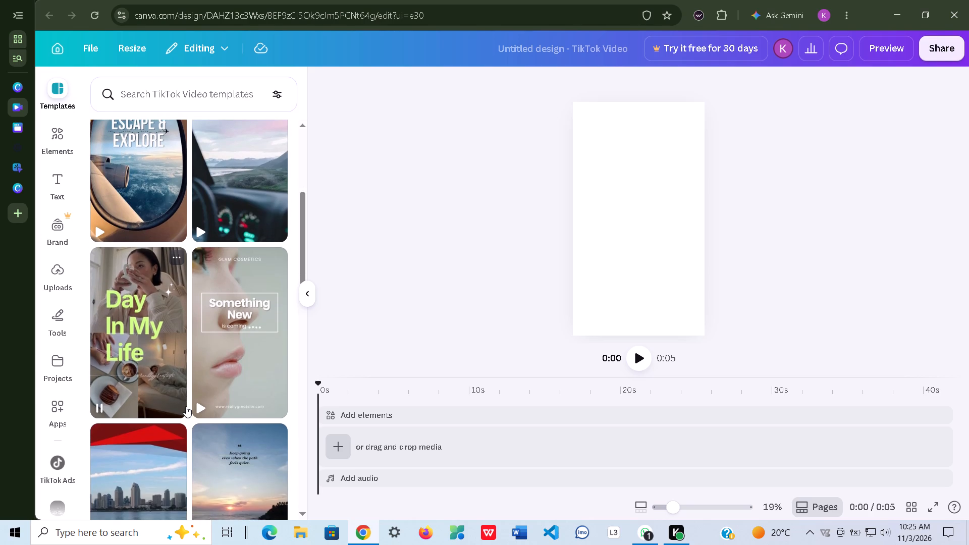
pyautogui.scroll(-3, 186, 406)
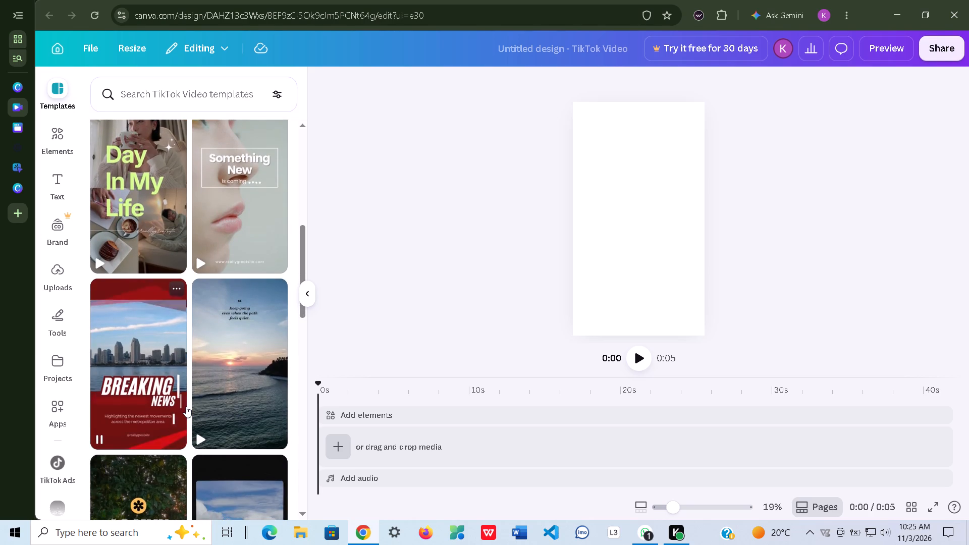